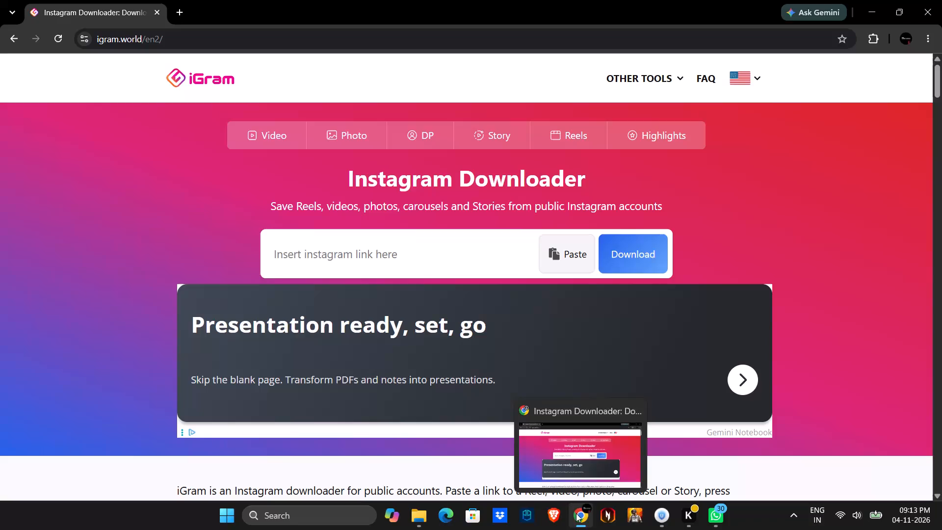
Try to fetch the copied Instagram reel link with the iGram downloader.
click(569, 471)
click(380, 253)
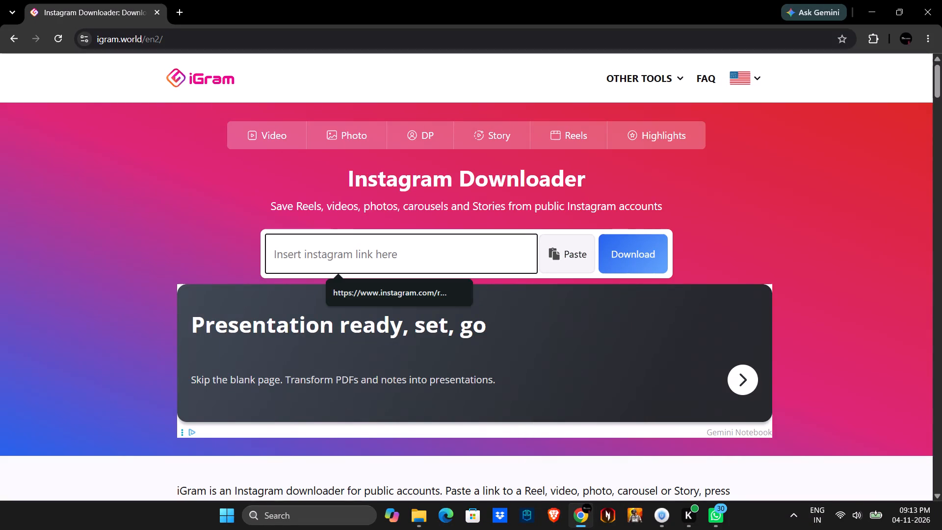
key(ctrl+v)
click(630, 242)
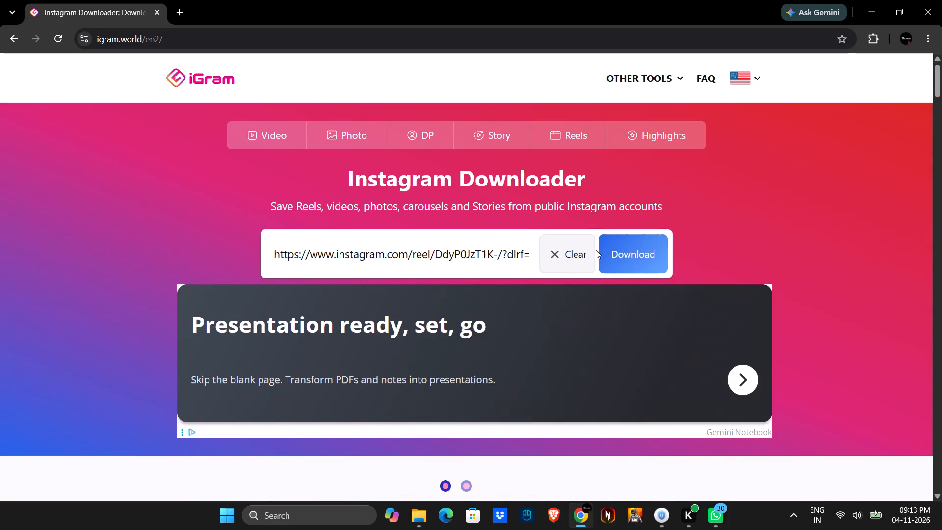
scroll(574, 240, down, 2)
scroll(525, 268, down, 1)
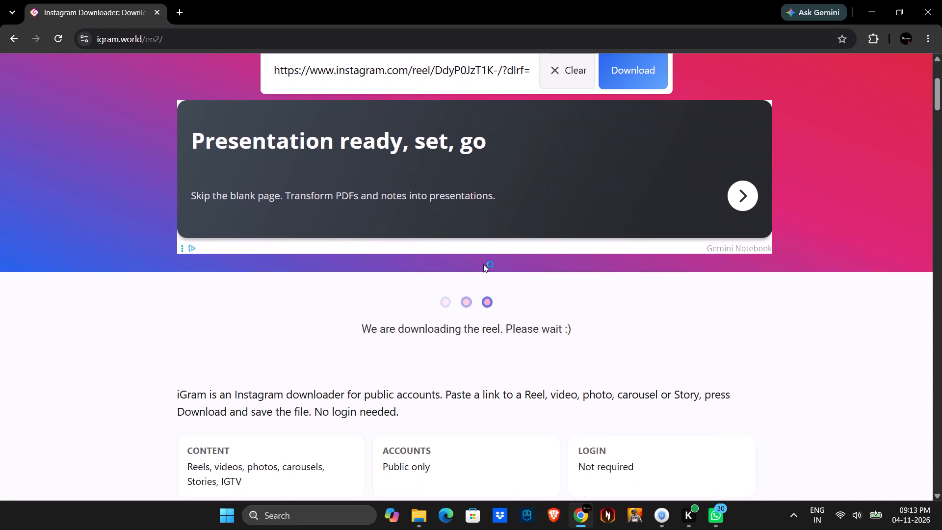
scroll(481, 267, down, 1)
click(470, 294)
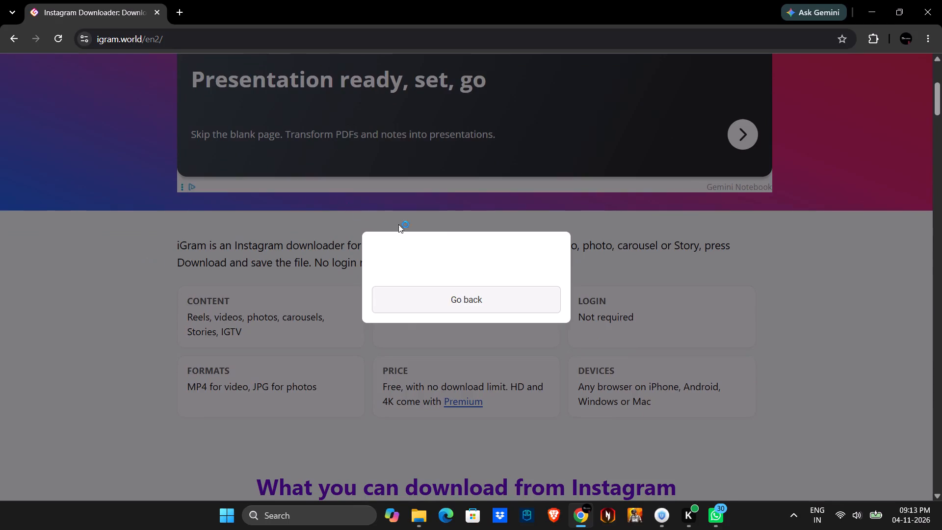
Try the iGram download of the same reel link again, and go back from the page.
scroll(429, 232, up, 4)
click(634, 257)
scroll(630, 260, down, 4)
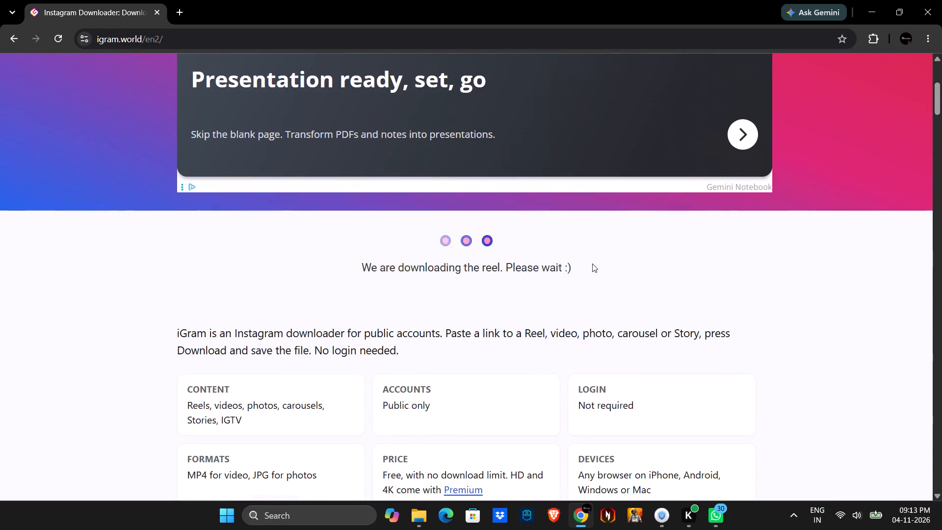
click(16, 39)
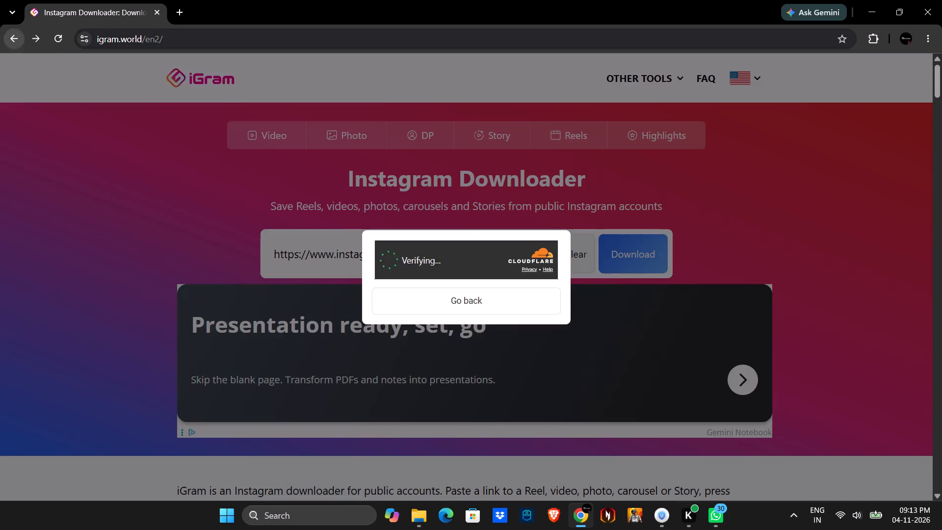
Search the web for igram and open Snapgram's iGram Instagram downloader from the results.
click(194, 39)
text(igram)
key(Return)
scroll(123, 179, down, 2)
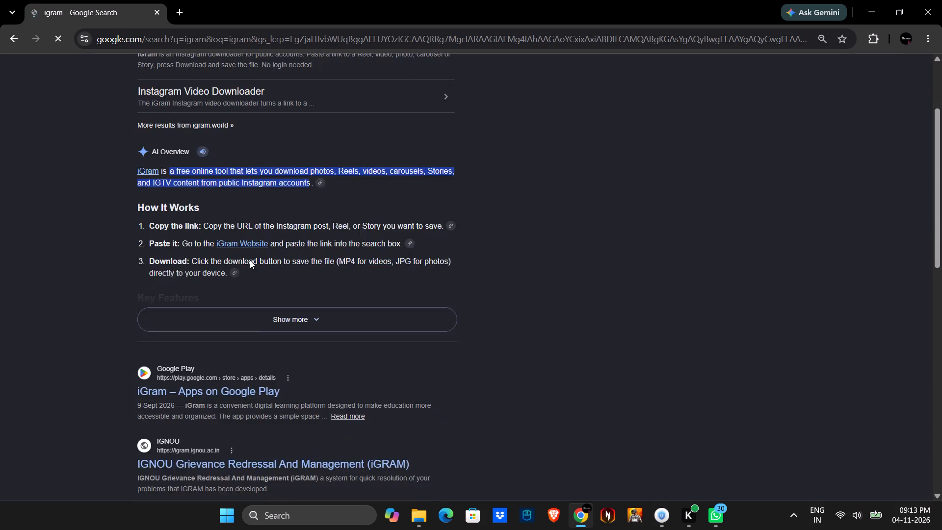
scroll(264, 315, down, 3)
click(197, 346)
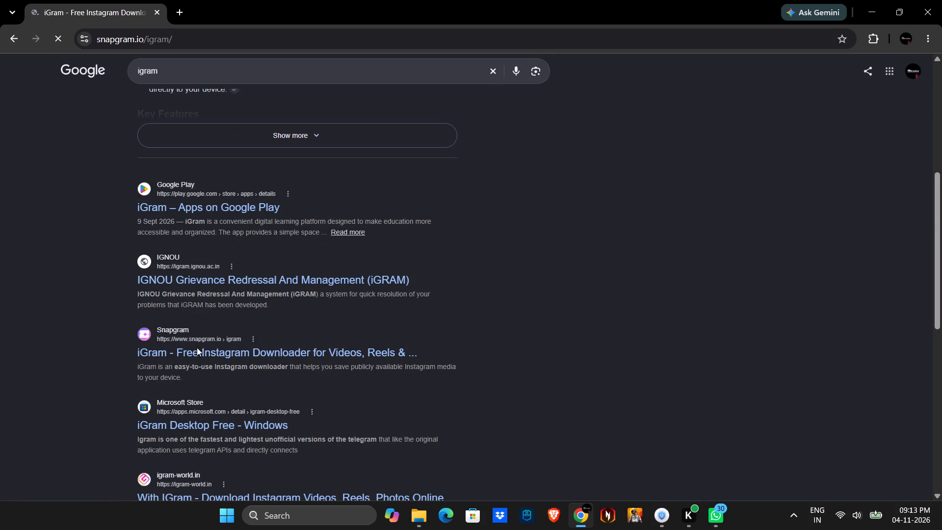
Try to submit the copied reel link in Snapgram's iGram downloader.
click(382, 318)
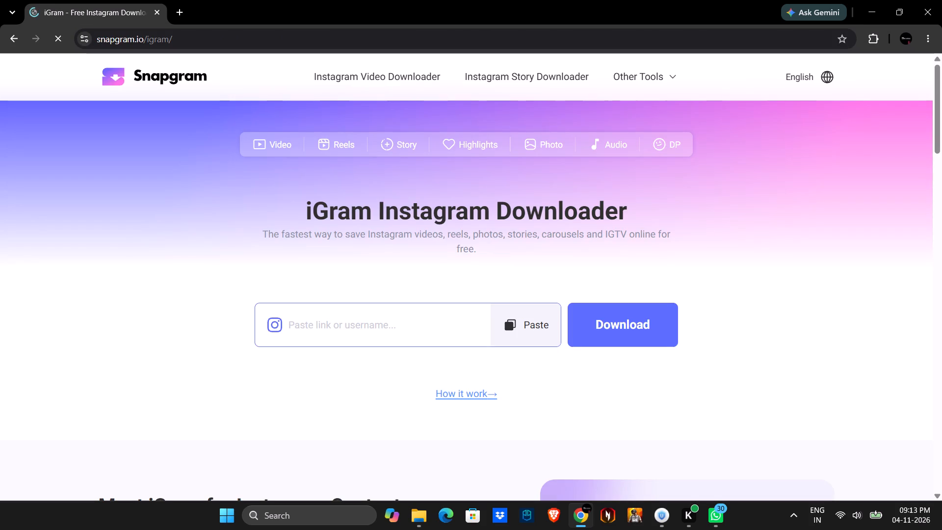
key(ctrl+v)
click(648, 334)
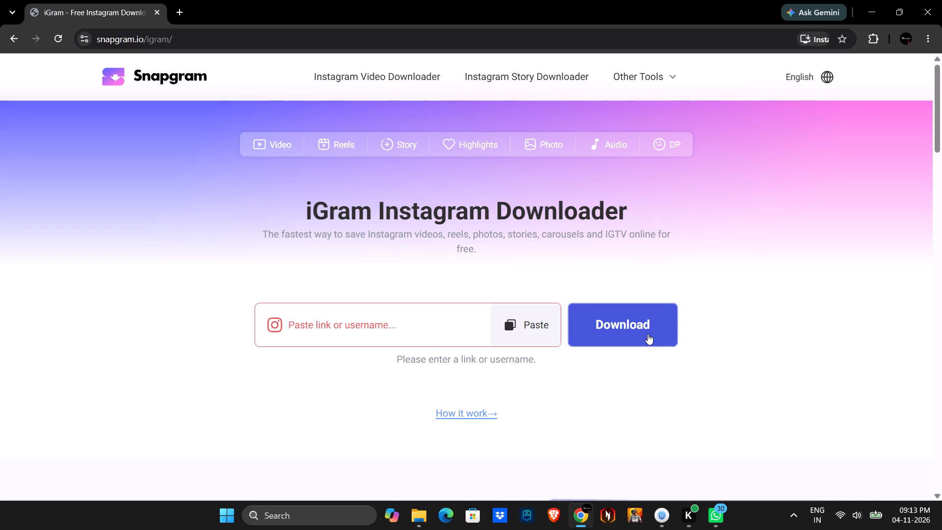
Paste the copied Instagram reel link into Snapgram's link field so that it prepares the download.
scroll(482, 266, up, 1)
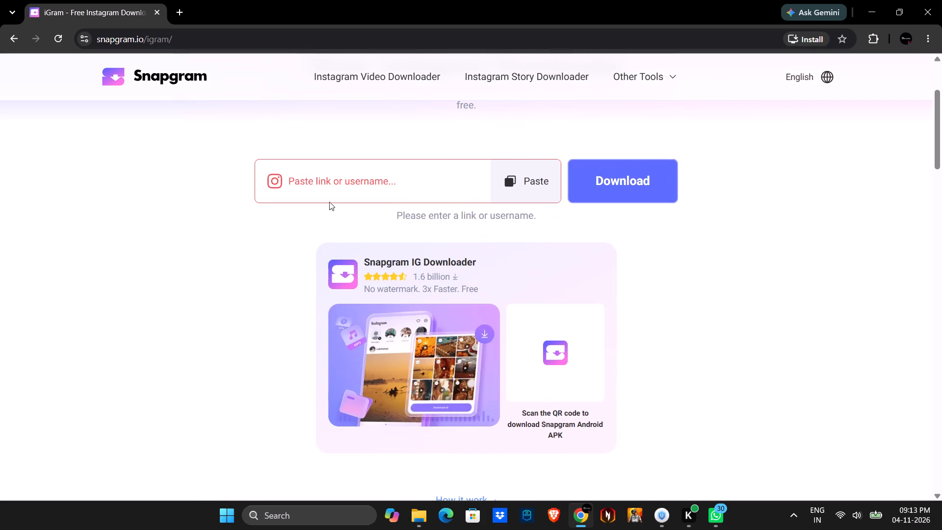
click(327, 180)
key(ctrl+v)
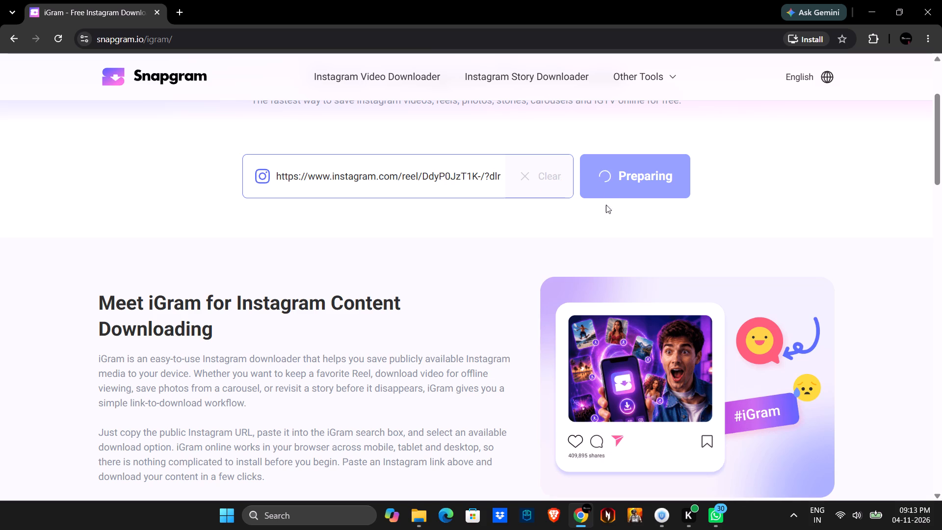
Complete the Cloudflare human verification above the link field to load the reel's download options.
scroll(553, 251, down, 1)
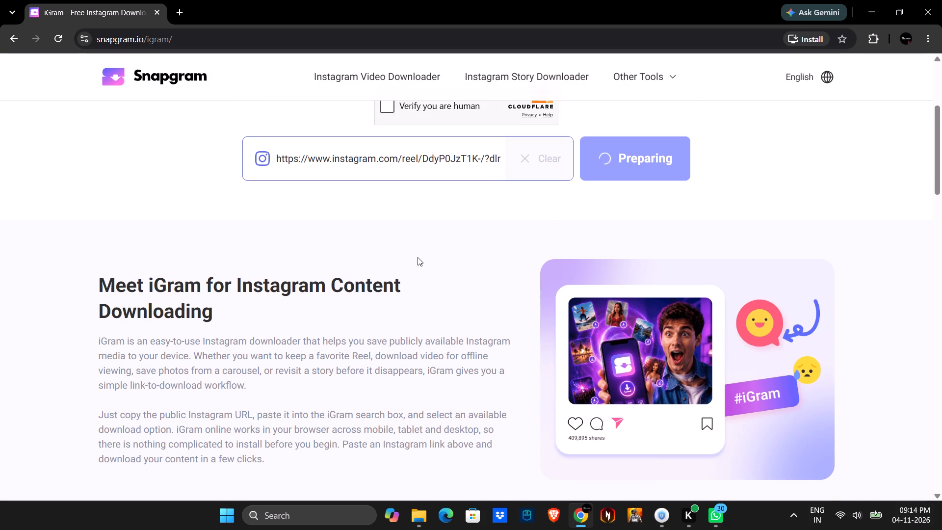
scroll(418, 257, up, 2)
drag(391, 230, 390, 235)
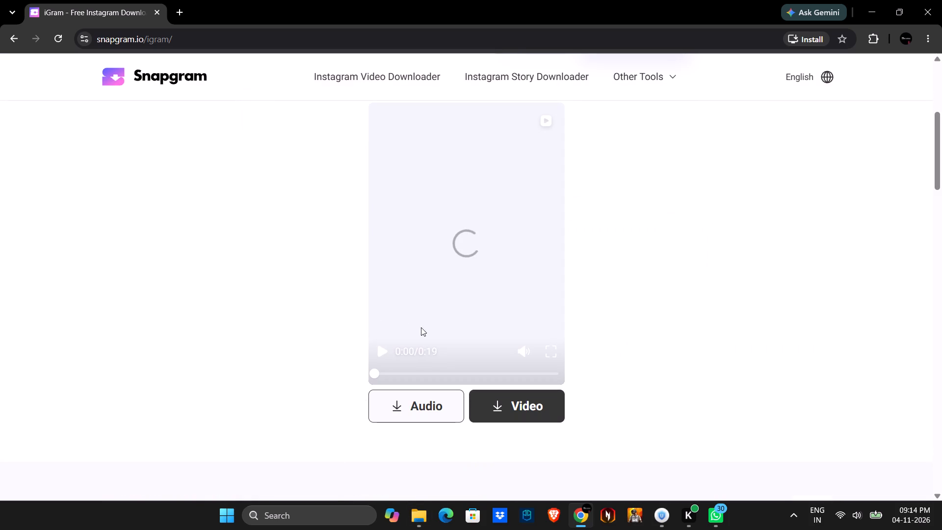
Download the loaded Instagram reel as a video file from Snapgram.
click(524, 403)
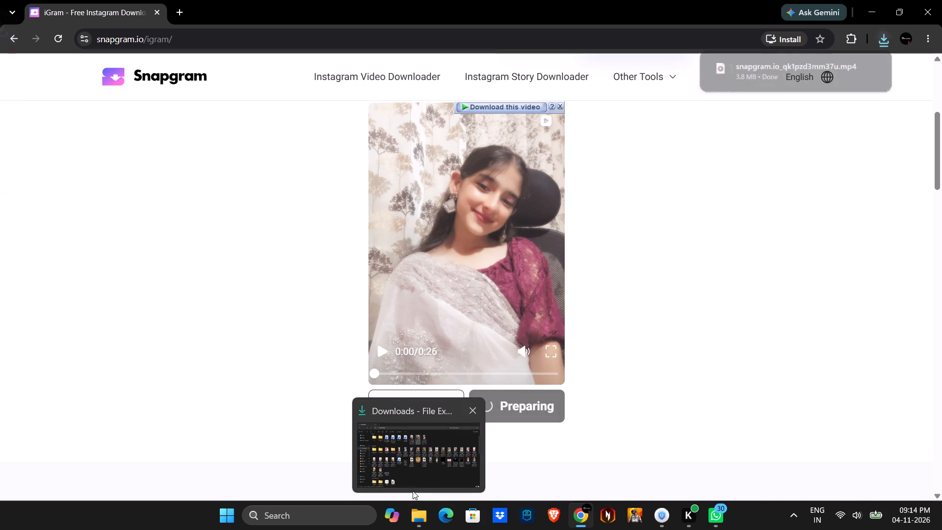
Switch to File Explorer and open the shared folder inside Downloads.
click(407, 465)
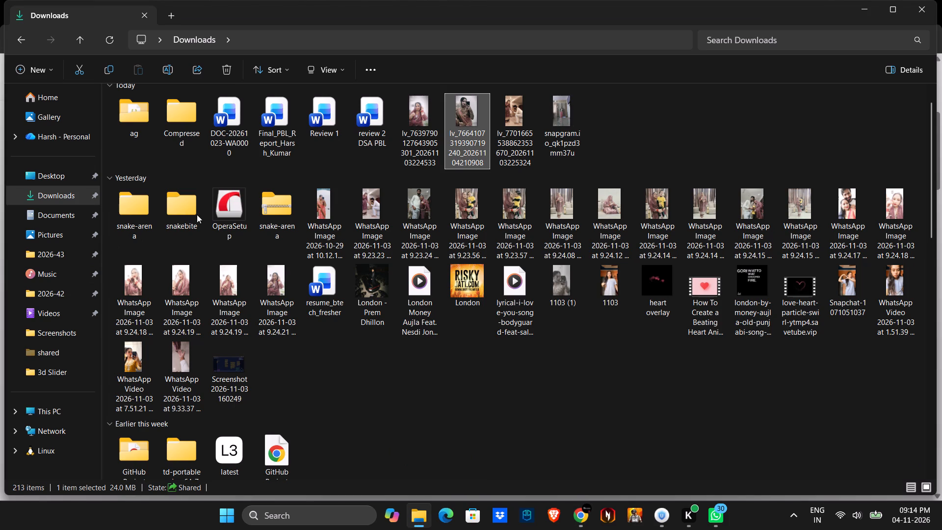
click(335, 270)
text(sss)
double_click(558, 190)
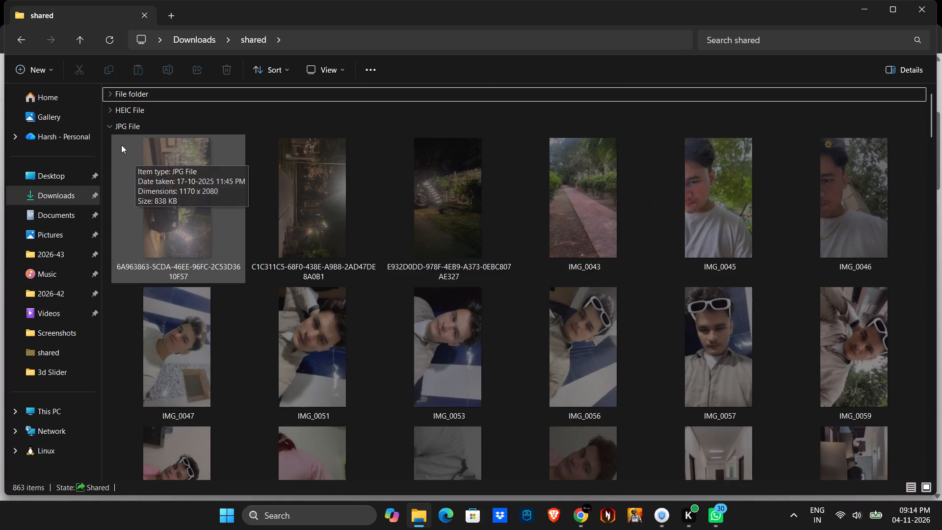
Collapse the JPG group and expand the MP4 and MOV video groups in the shared folder.
click(110, 129)
click(109, 105)
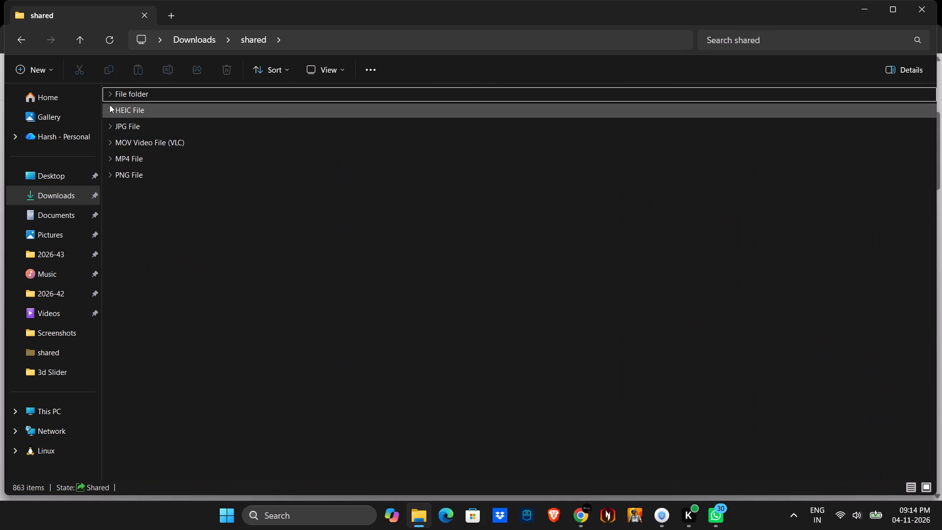
click(109, 107)
click(109, 108)
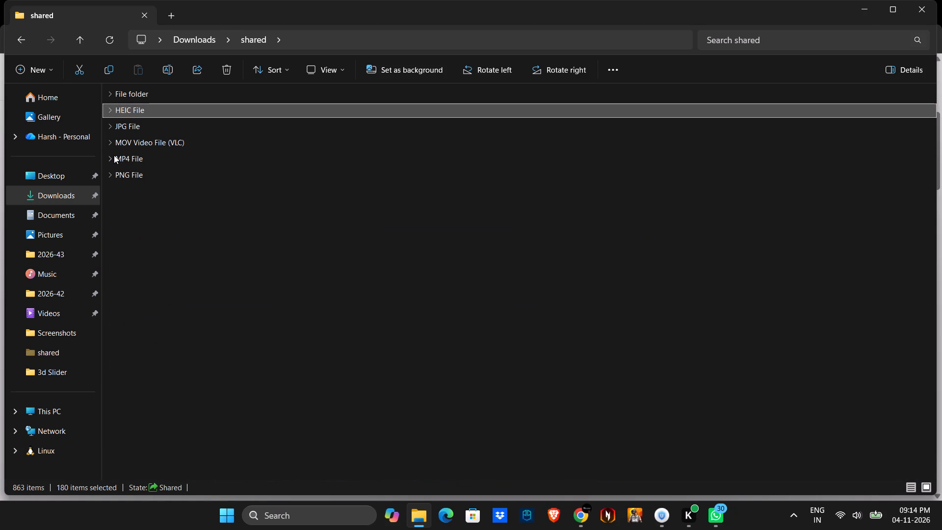
click(114, 155)
click(113, 144)
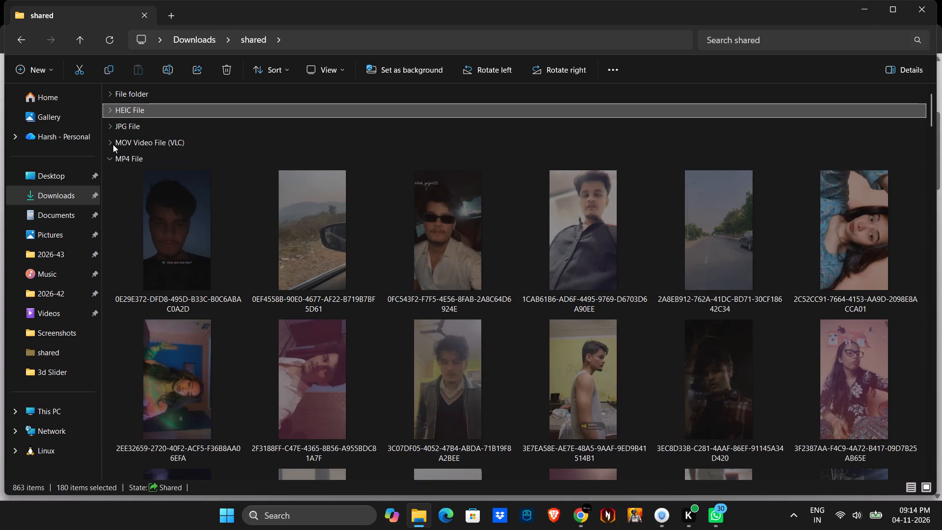
Select the six consecutive MOV clips from IMG_2715 through IMG_2741 in the shared folder.
scroll(319, 227, down, 7)
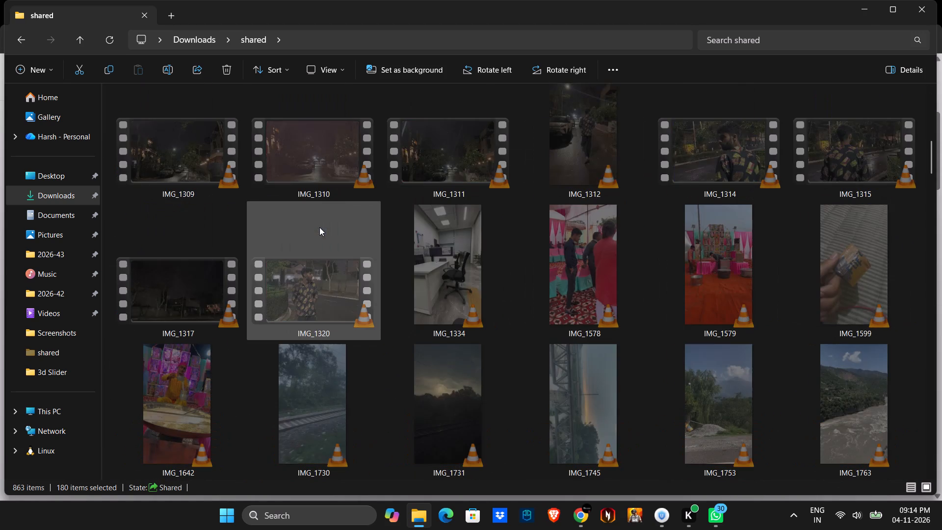
scroll(319, 227, down, 16)
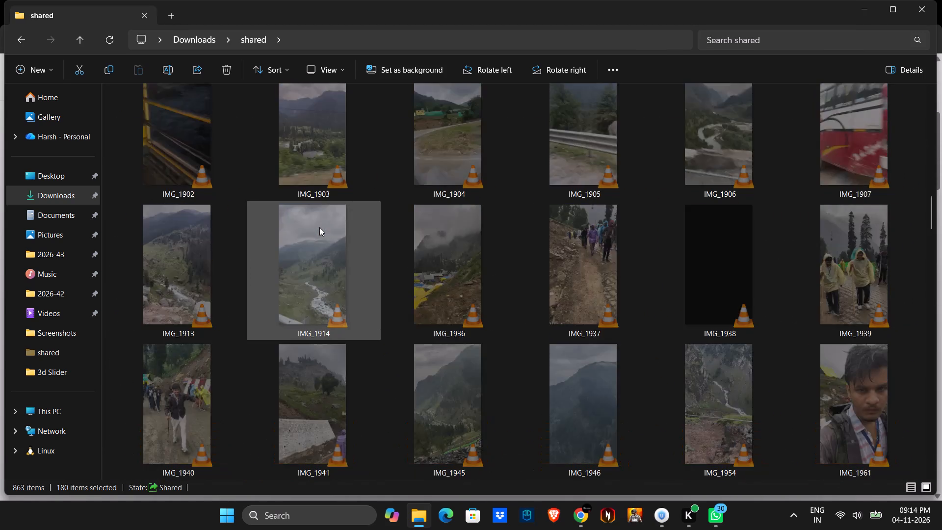
scroll(319, 227, down, 11)
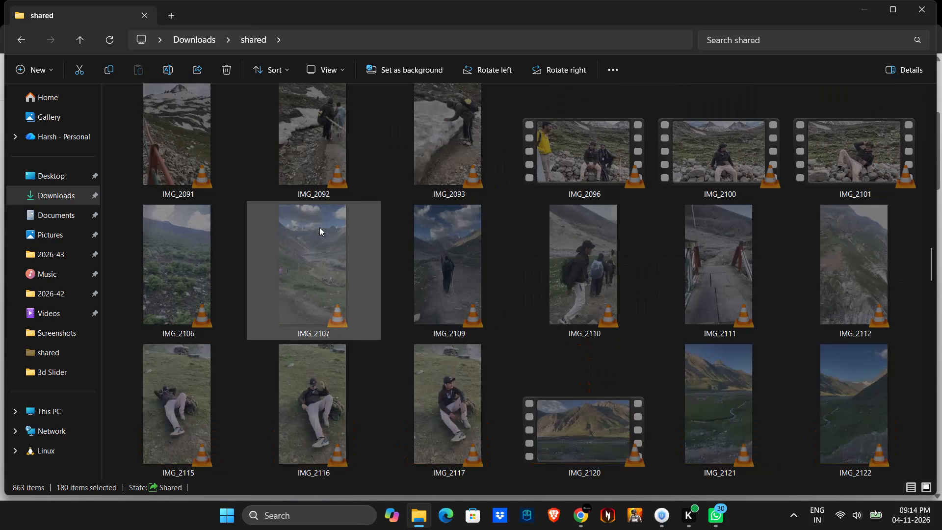
scroll(319, 227, down, 8)
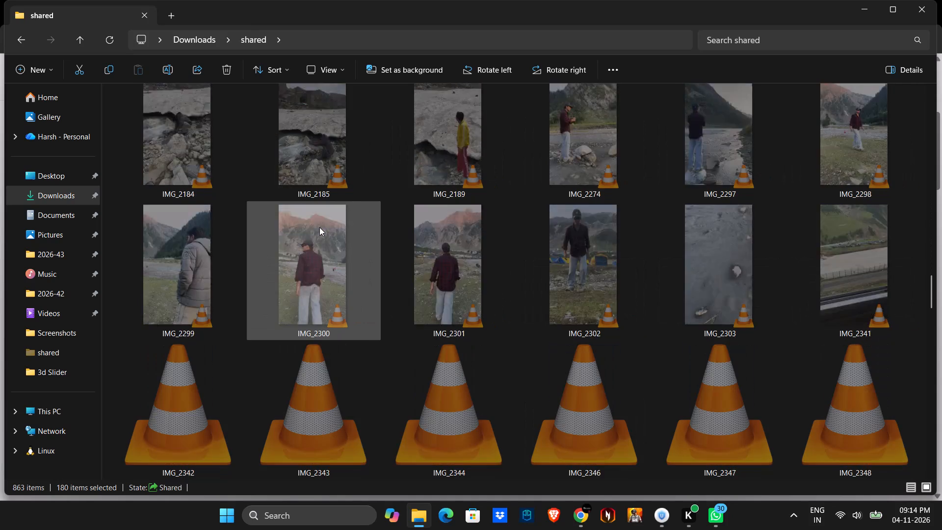
scroll(319, 227, down, 7)
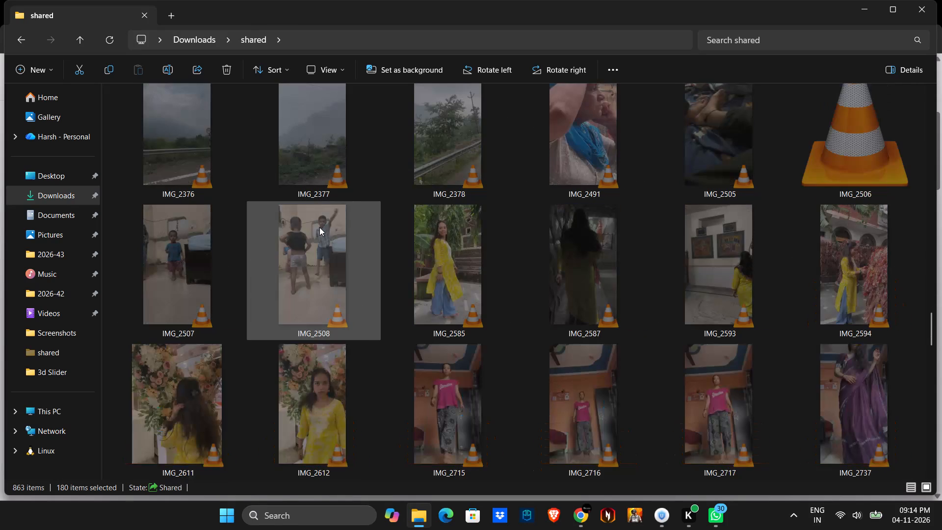
scroll(319, 227, down, 9)
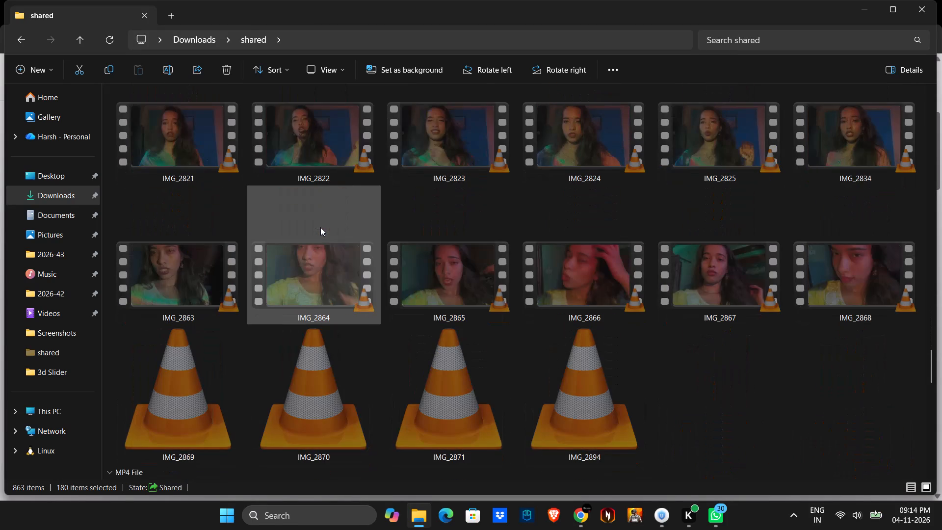
scroll(320, 228, up, 6)
click(452, 282)
scroll(452, 282, down, 1)
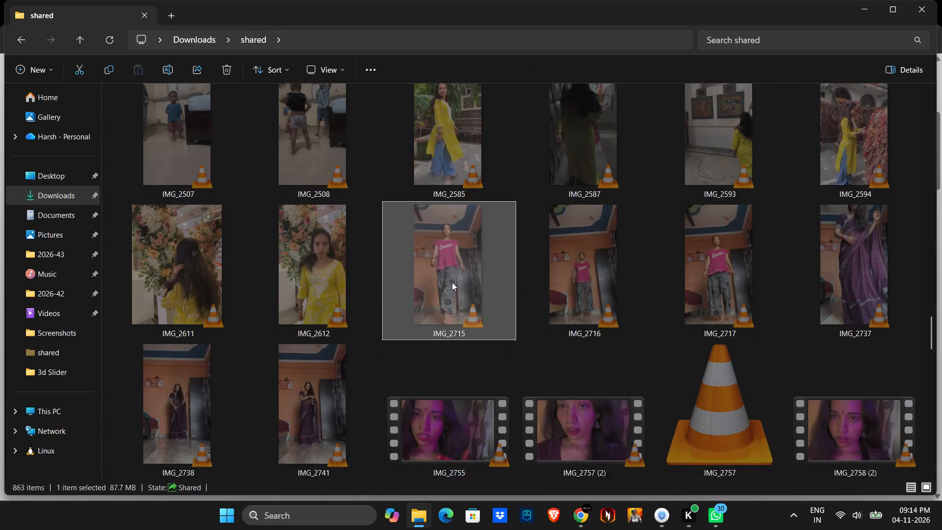
shift+click(316, 404)
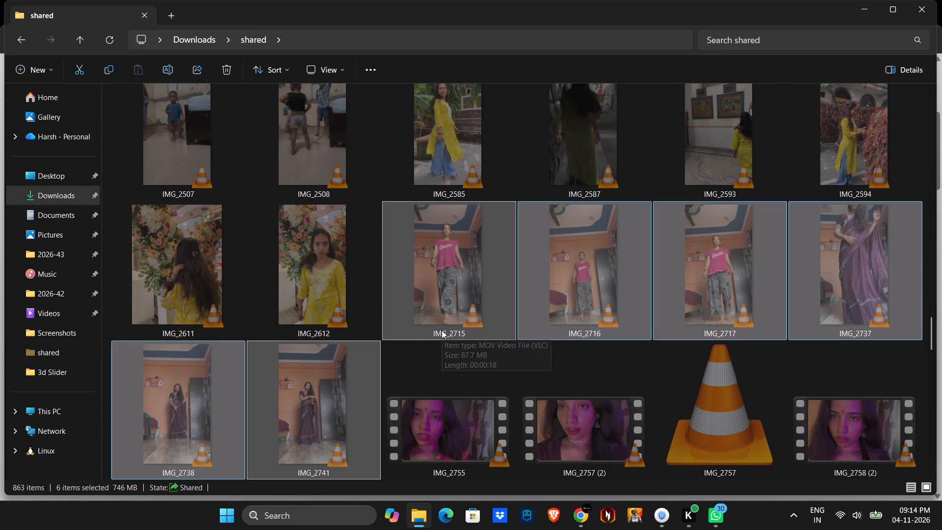
Launch CapCut and create a new empty project.
text(cap)
key(Return)
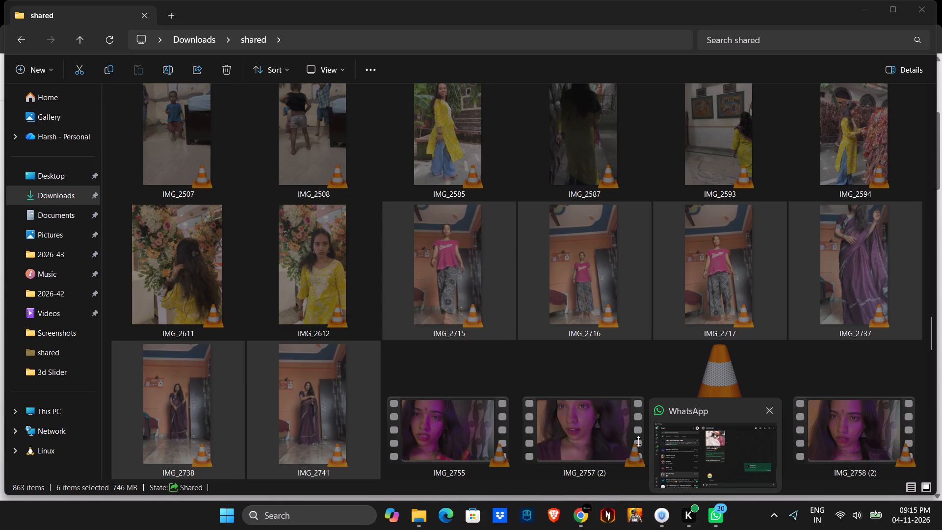
click(655, 517)
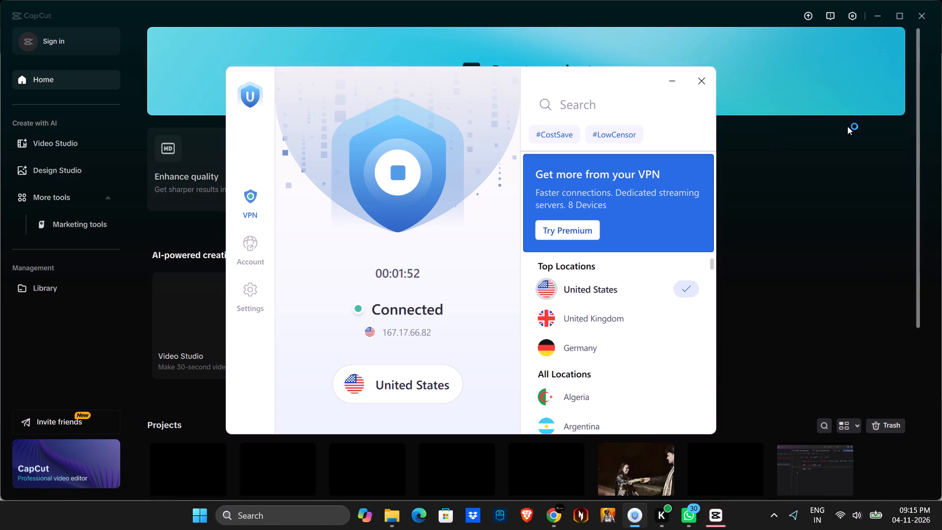
click(847, 126)
click(359, 91)
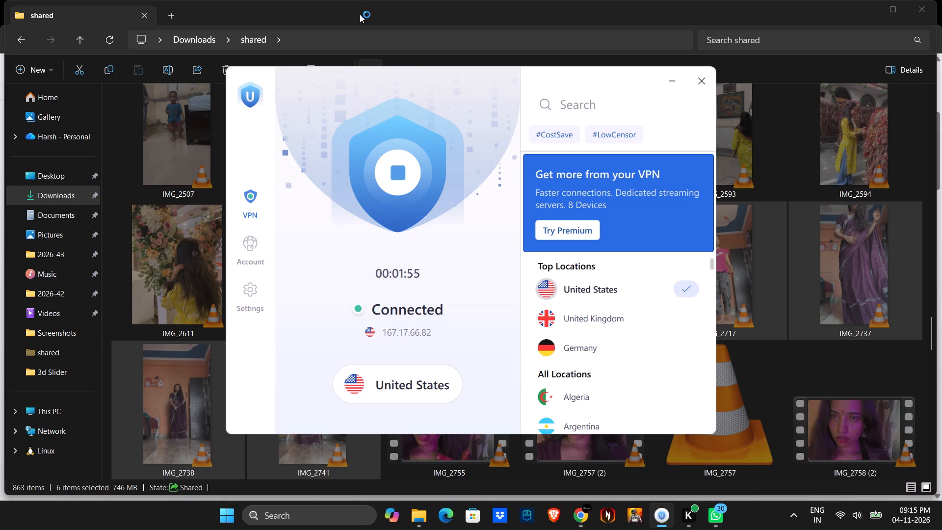
click(360, 9)
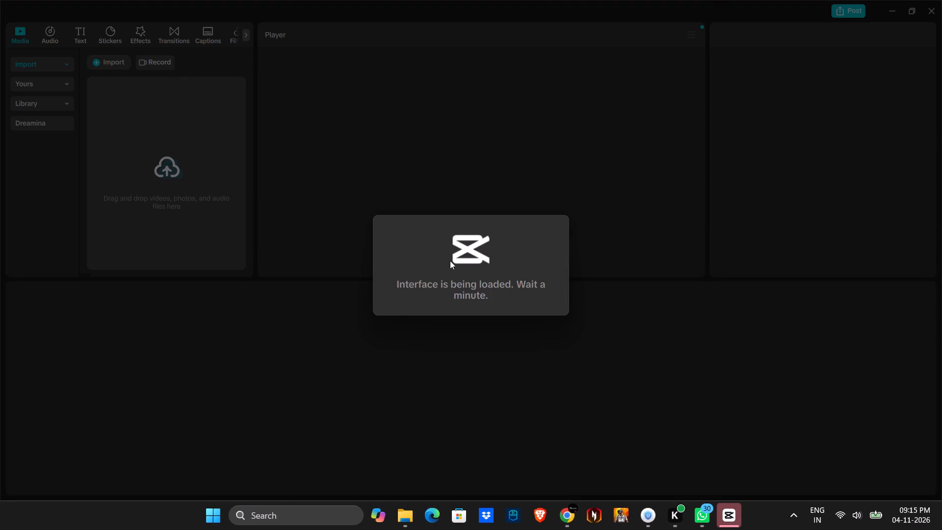
Import the six selected MOV clips from the shared folder into the CapCut project's media and dismiss the shortcut-conflict notice.
click(405, 514)
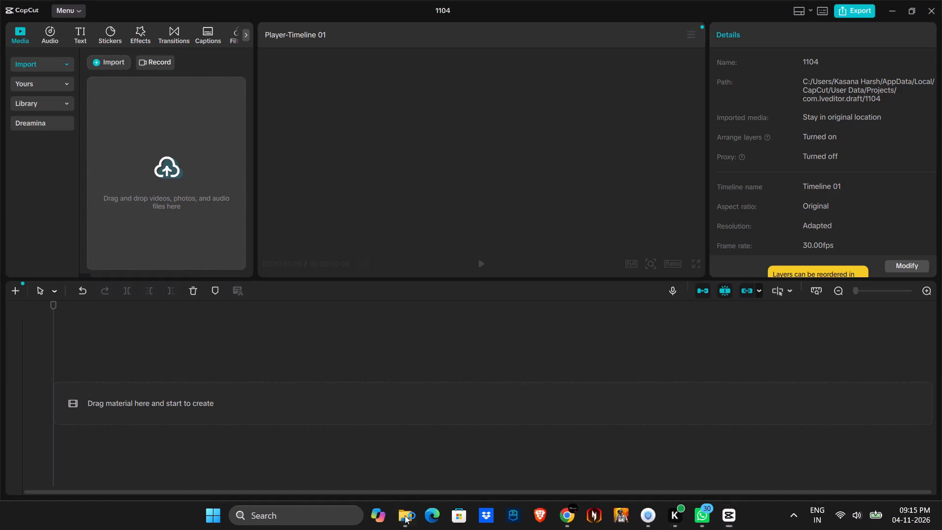
click(395, 460)
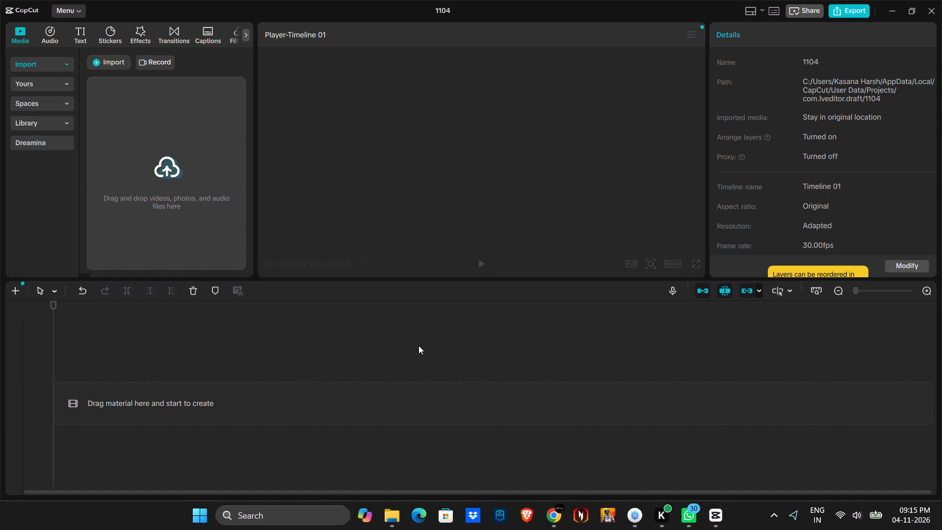
click(388, 504)
click(388, 516)
click(389, 425)
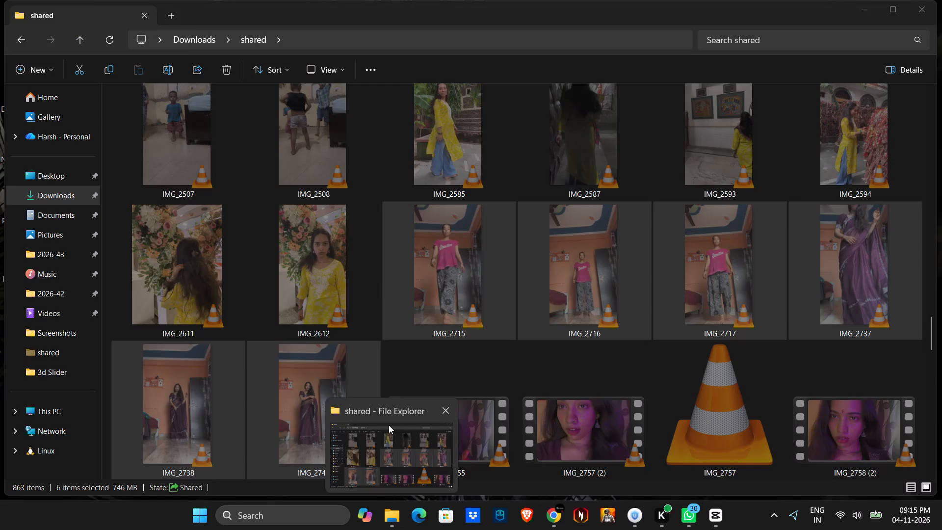
click(402, 514)
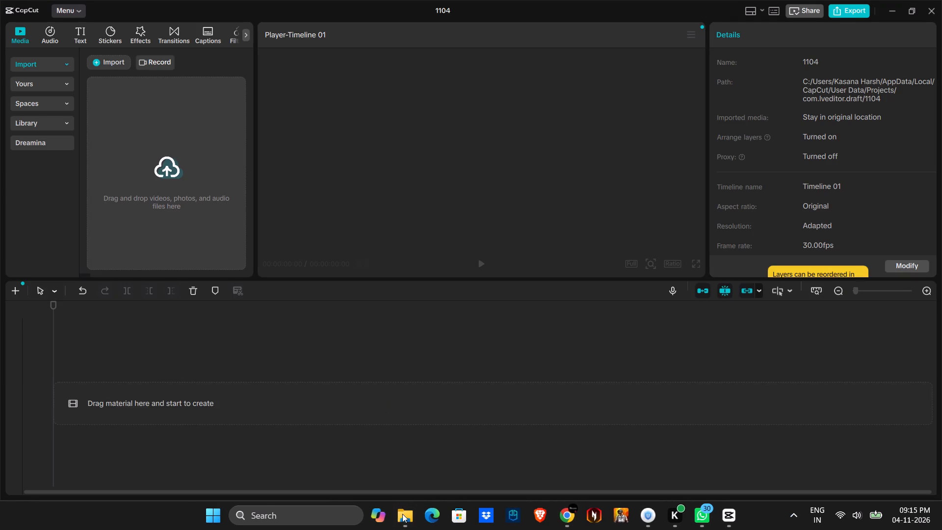
key(alt+Tab)
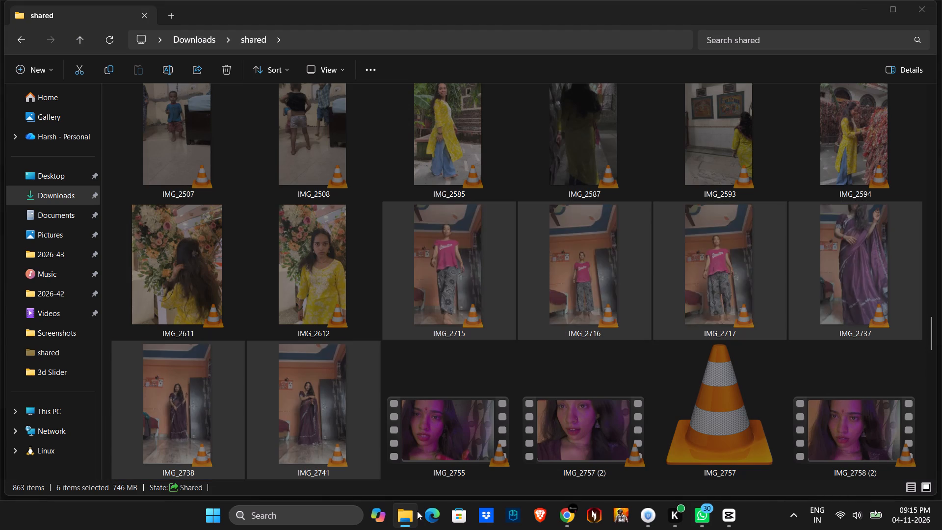
key(alt+Tab)
key(alt+Tab)
key(alt+Tab)
key(alt+Tab)
key(alt+Tab)
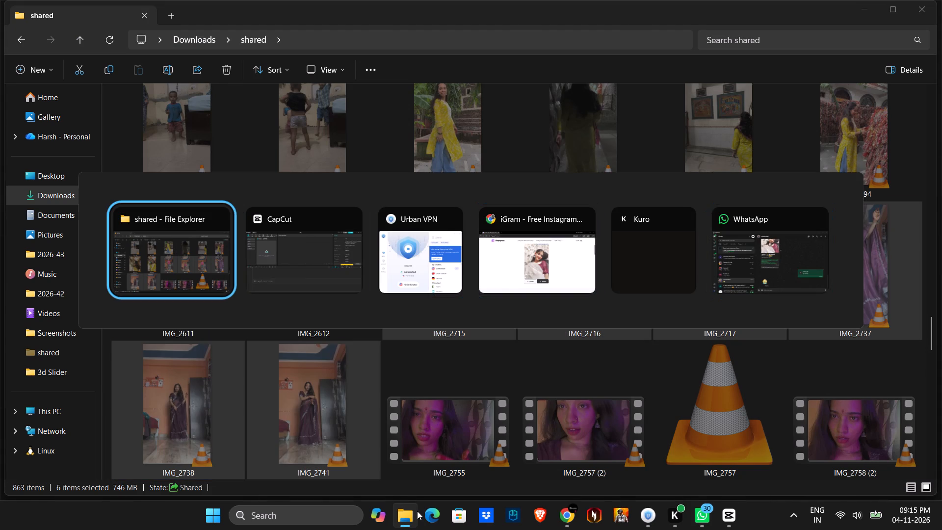
drag(434, 296, 725, 484)
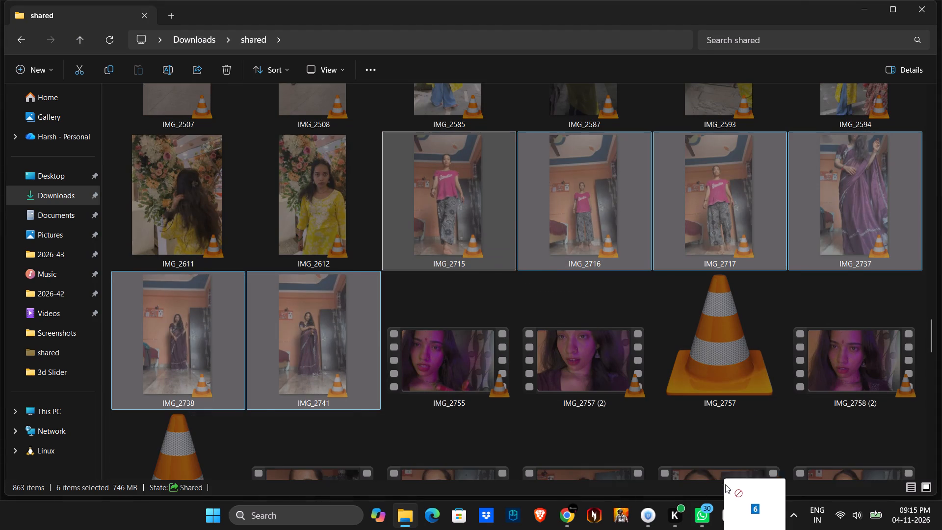
drag(725, 484, 139, 170)
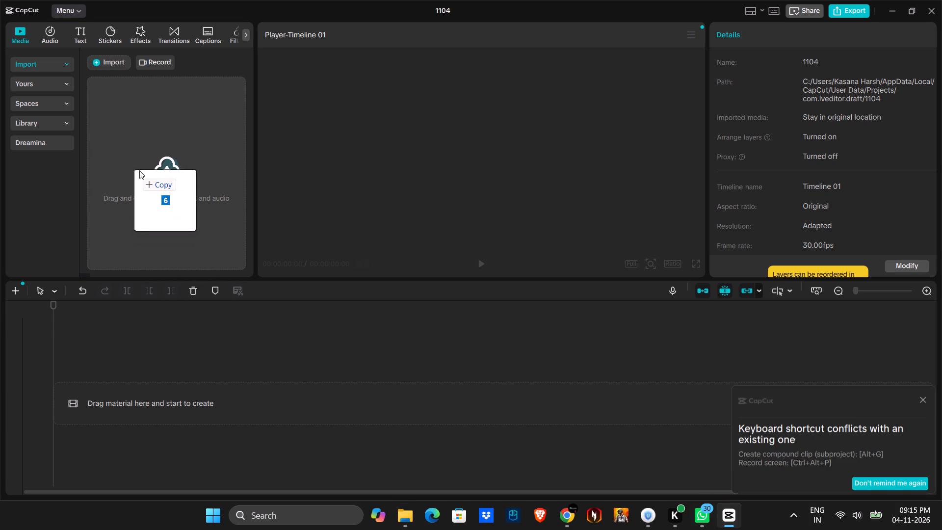
drag(139, 170, 142, 170)
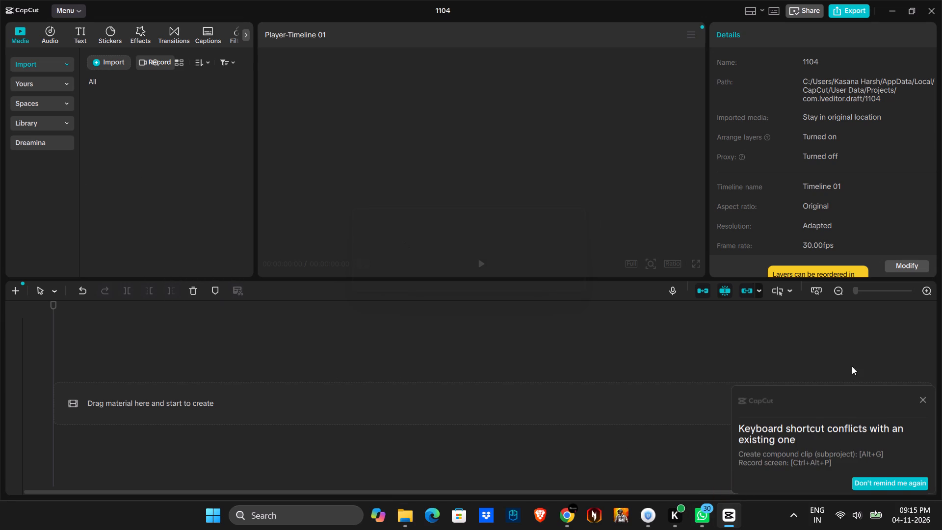
click(922, 397)
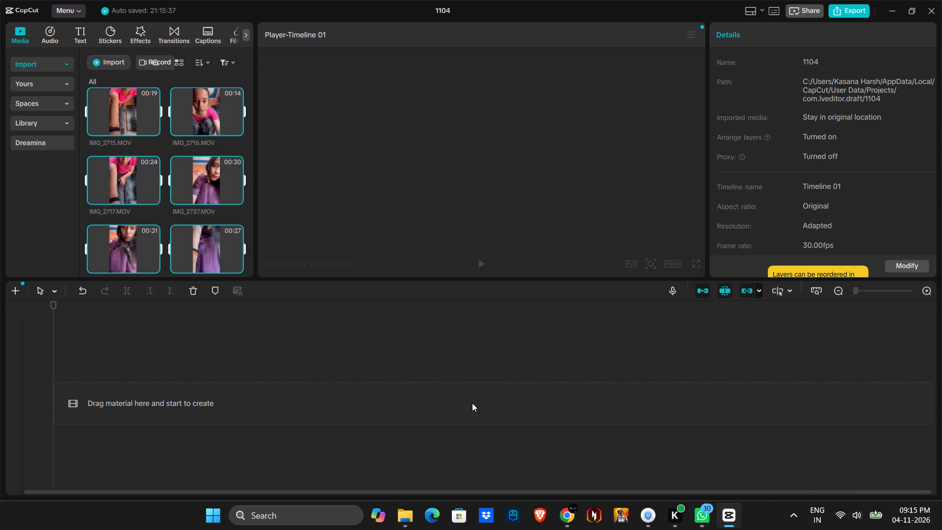
Import the downloaded snapgram.io_qk1pzd3mm37u video from the Downloads folder into the CapCut project's media.
key(alt+Tab)
click(46, 219)
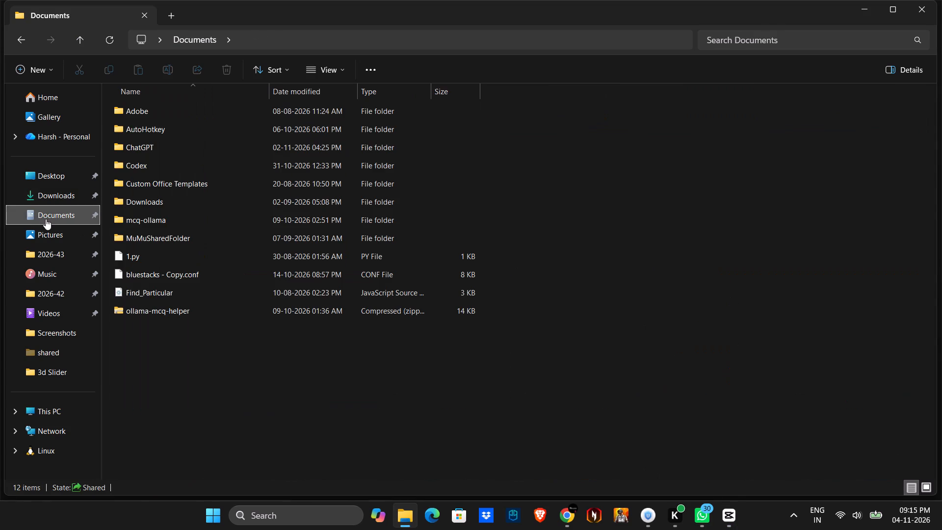
click(47, 196)
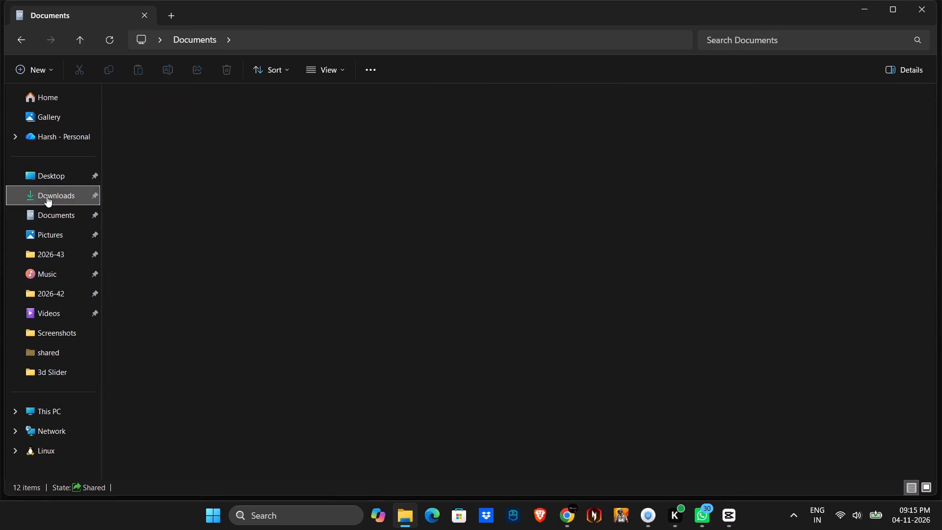
click(556, 116)
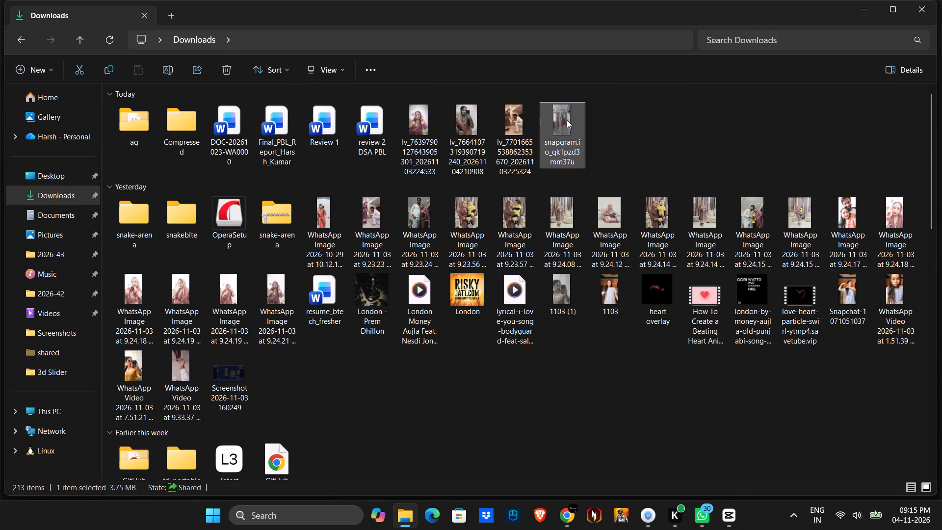
drag(551, 120, 737, 515)
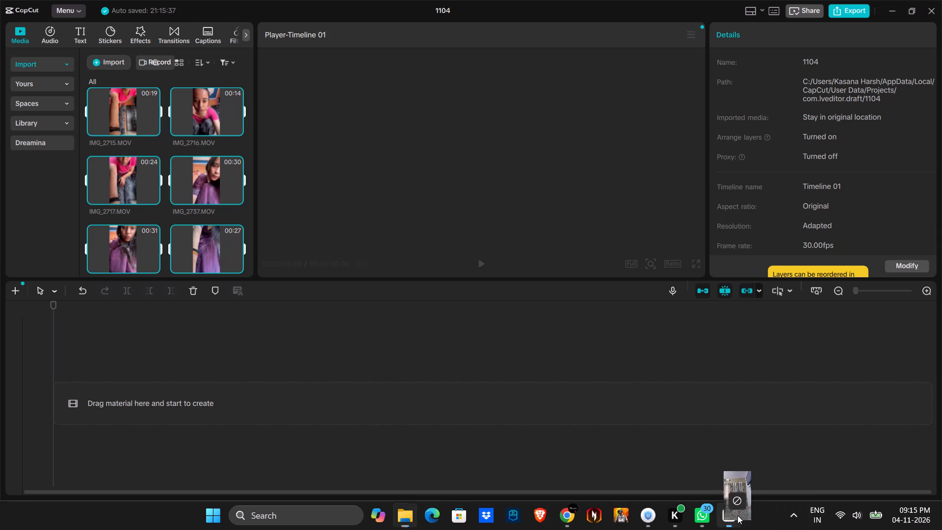
drag(737, 515, 164, 217)
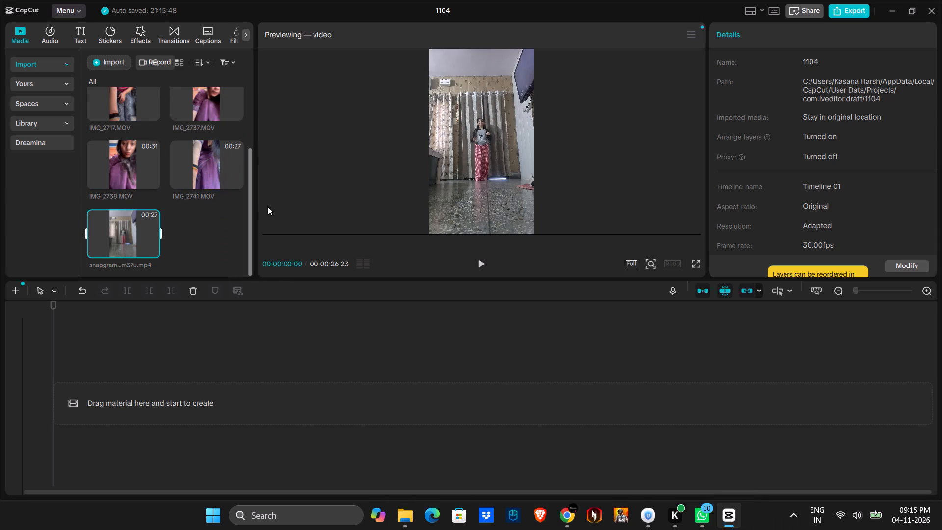
Place the imported snapgram.io_qk1pzd3mm37u.mp4 reel at the start of the empty timeline.
drag(117, 221, 117, 286)
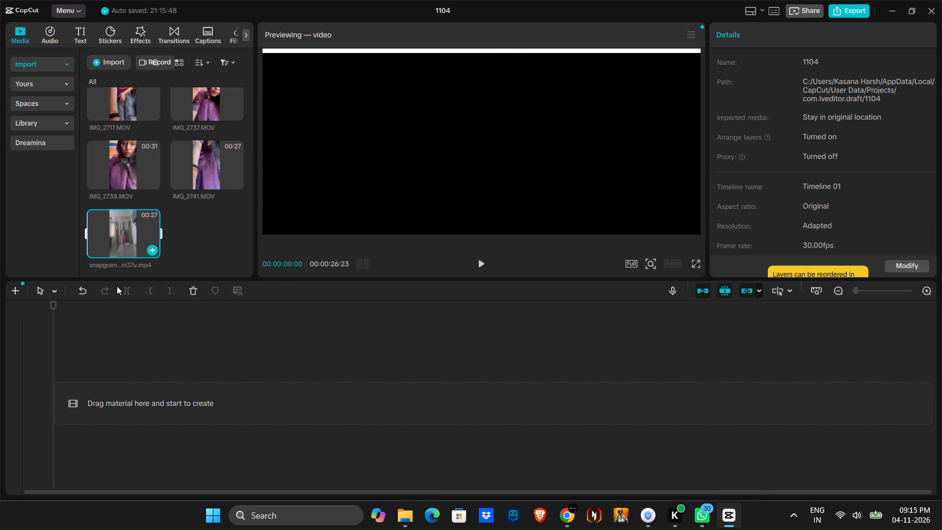
drag(117, 286, 114, 388)
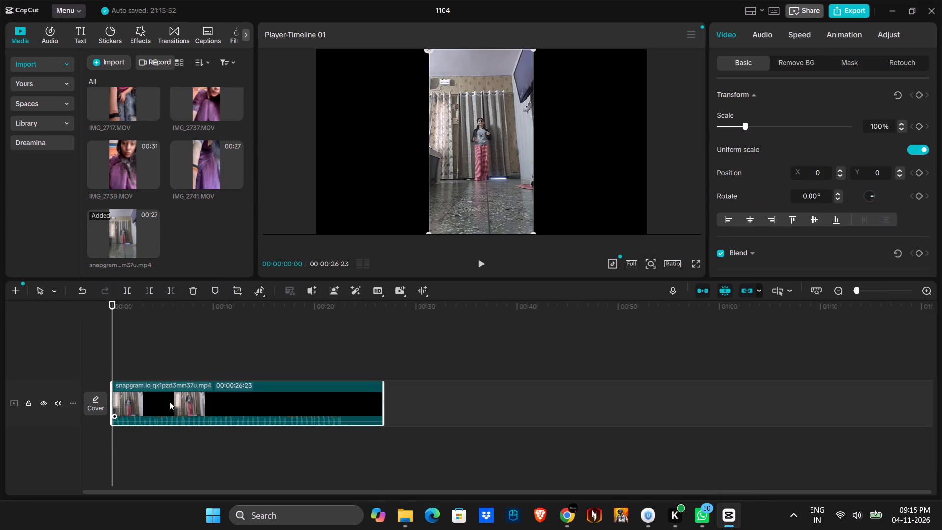
Extract the audio of the snapgram reel clip onto its own track.
click(169, 401)
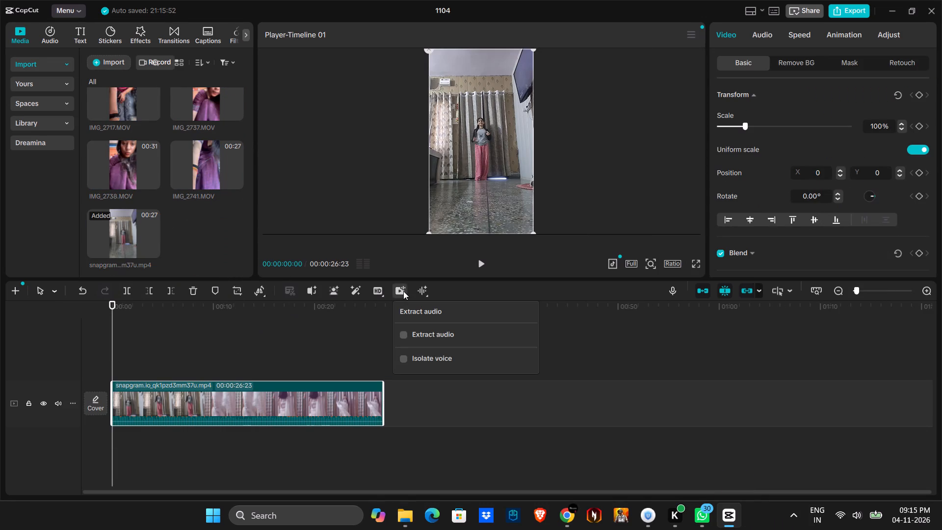
click(408, 333)
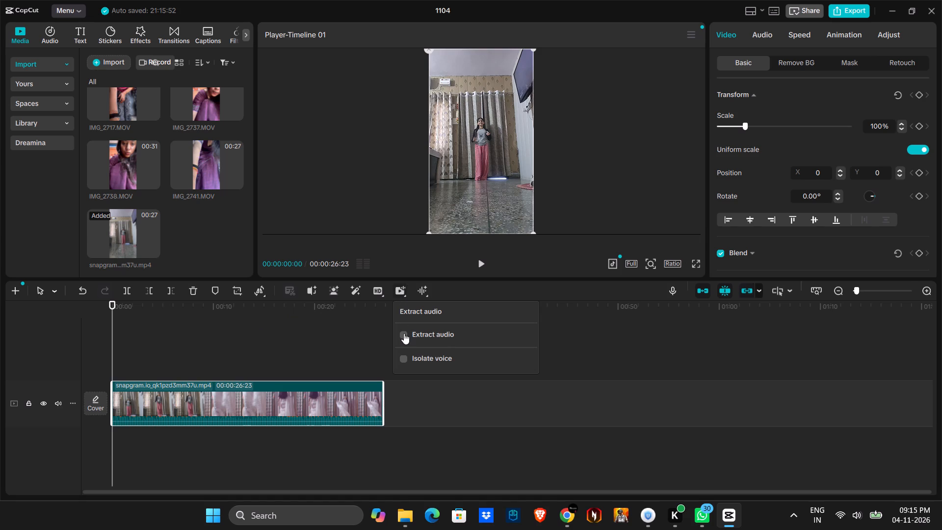
click(404, 333)
Play the opening of the reel and check frame by frame where its first outfit changes.
click(296, 406)
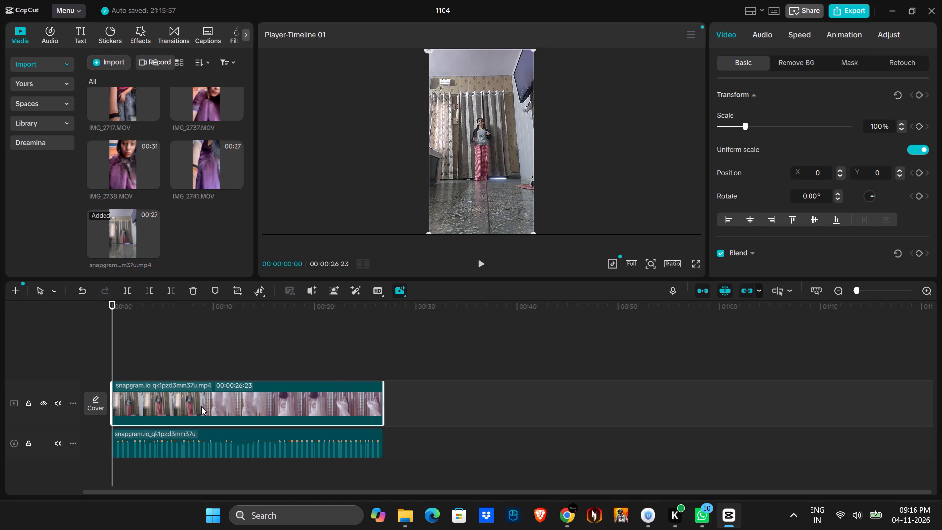
key(space)
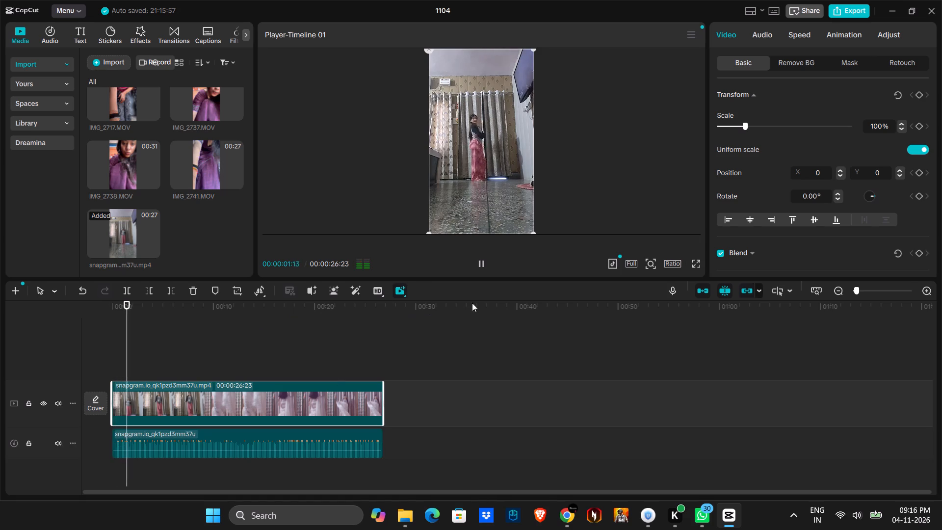
ctrl+scroll(220, 325, up, 10)
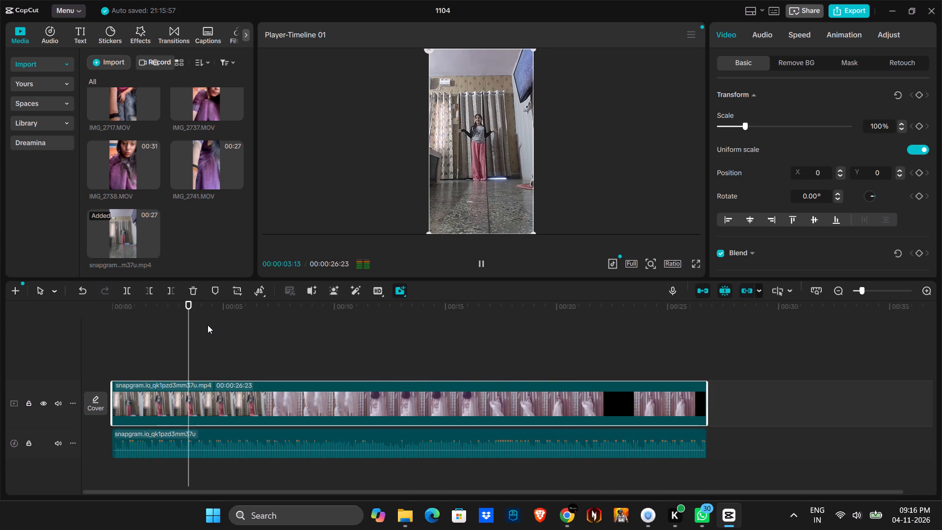
ctrl+scroll(208, 325, up, 6)
ctrl+scroll(638, 322, up, 1)
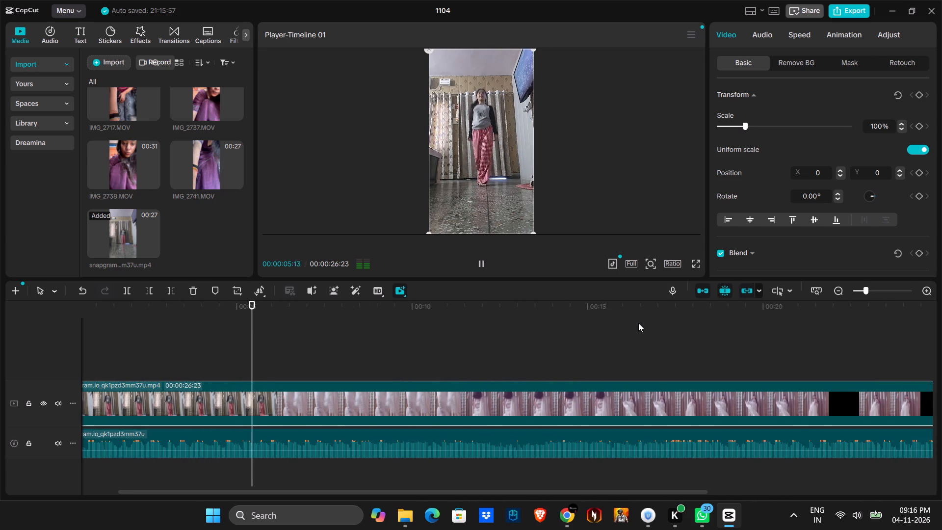
ctrl+scroll(638, 323, up, 2)
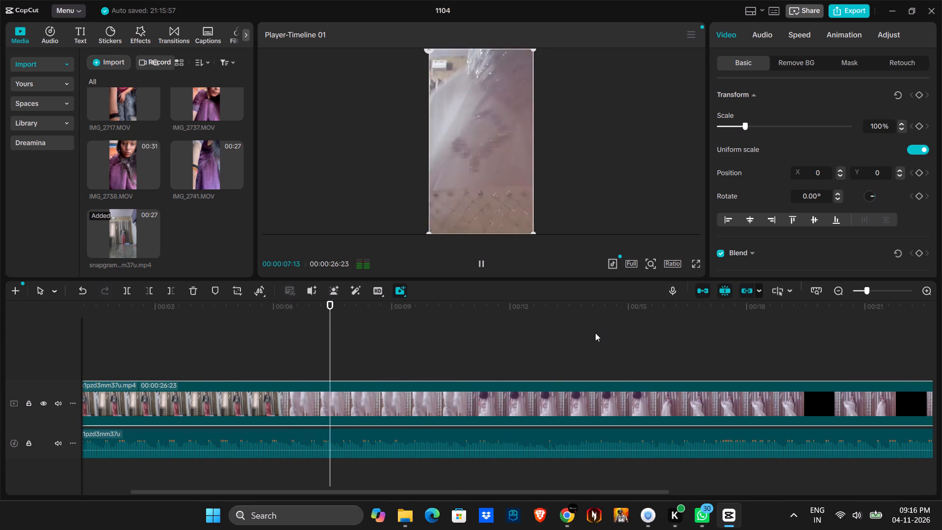
key(space)
key(Left)
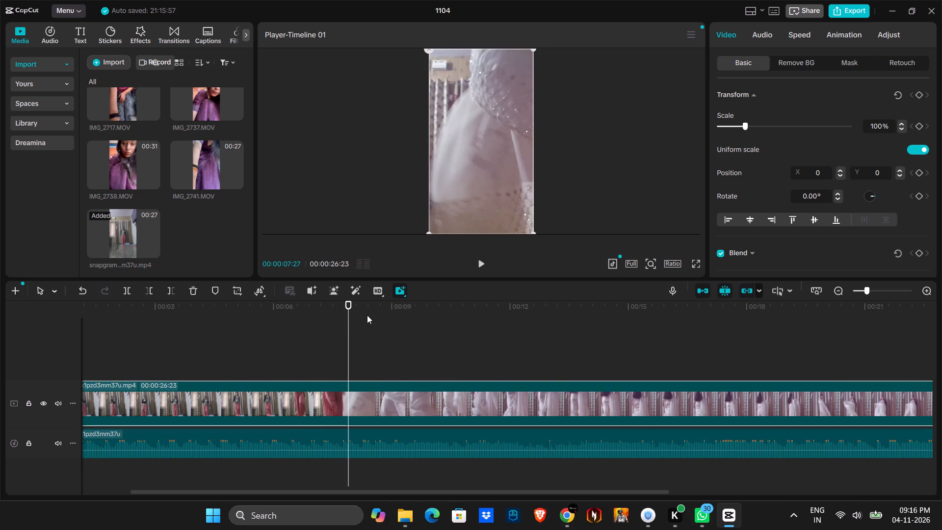
key(Left)
key(Left)
key(Left)
key(Left)
key(Left)
key(Left)
key(Left)
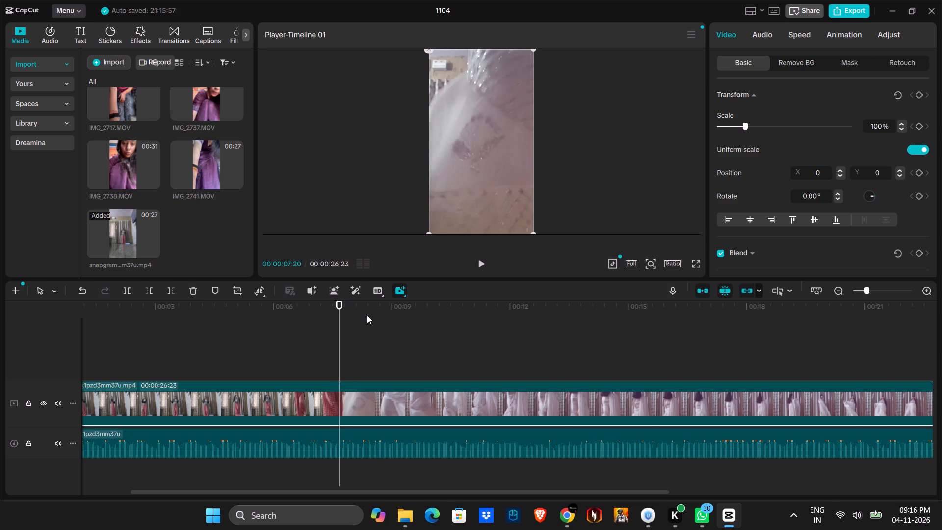
key(Left)
key(Left)
key(Left)
key(Left)
click(264, 307)
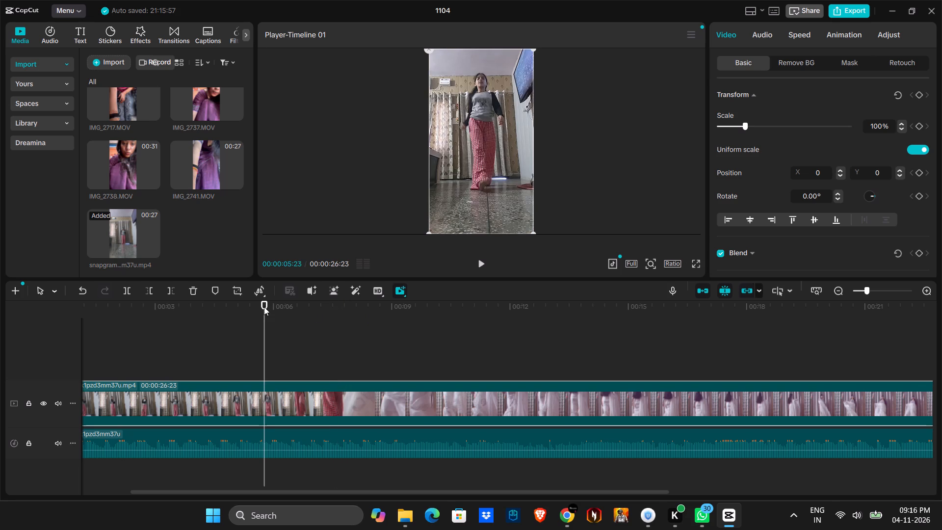
key(space)
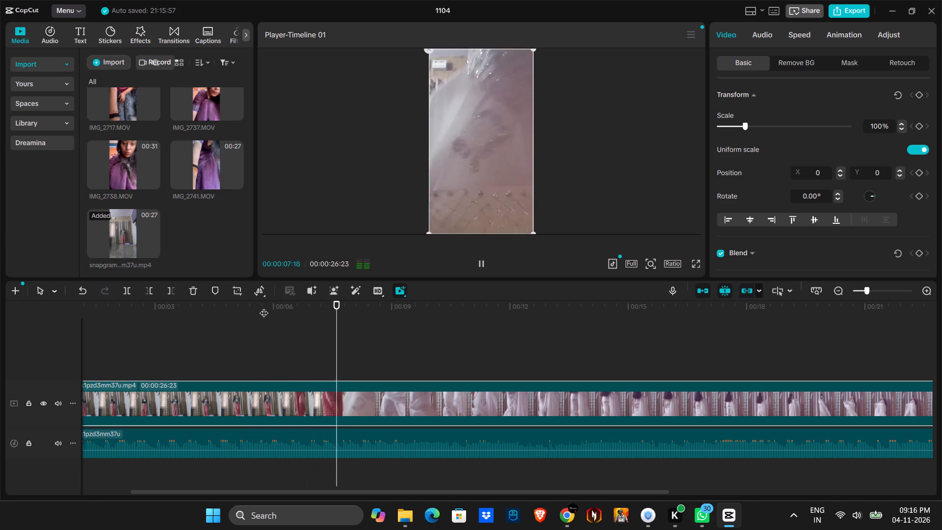
key(space)
key(space)
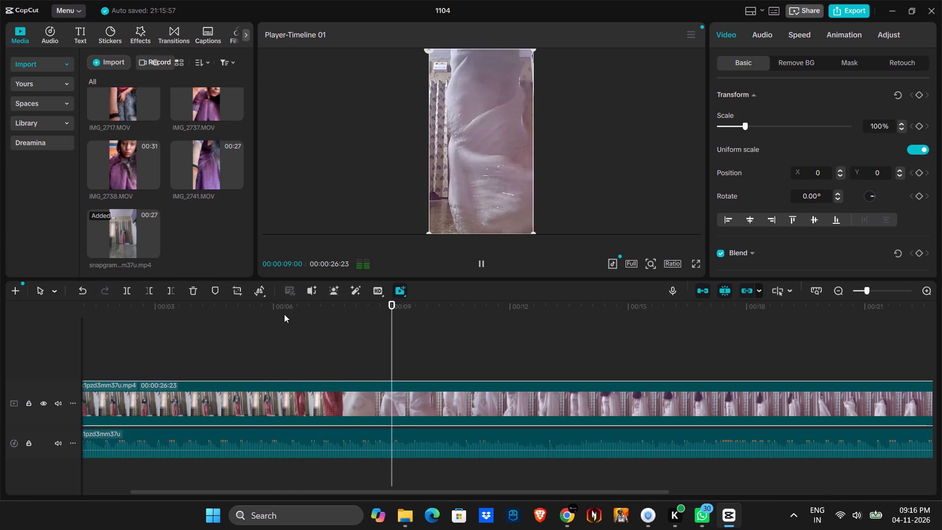
key(space)
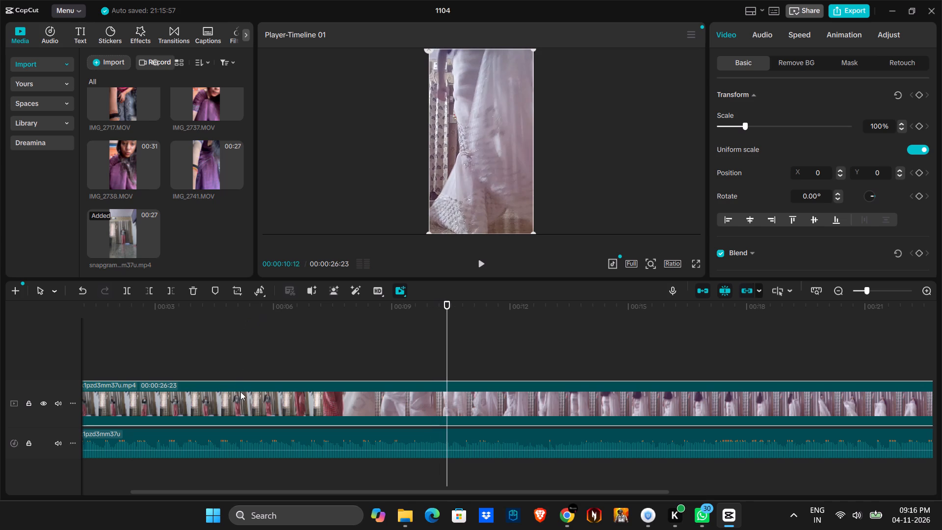
click(240, 392)
Preview the imported clips IMG_2715.MOV, IMG_2716.MOV and IMG_2717.MOV to compare their footage with the reel.
scroll(179, 137, up, 2)
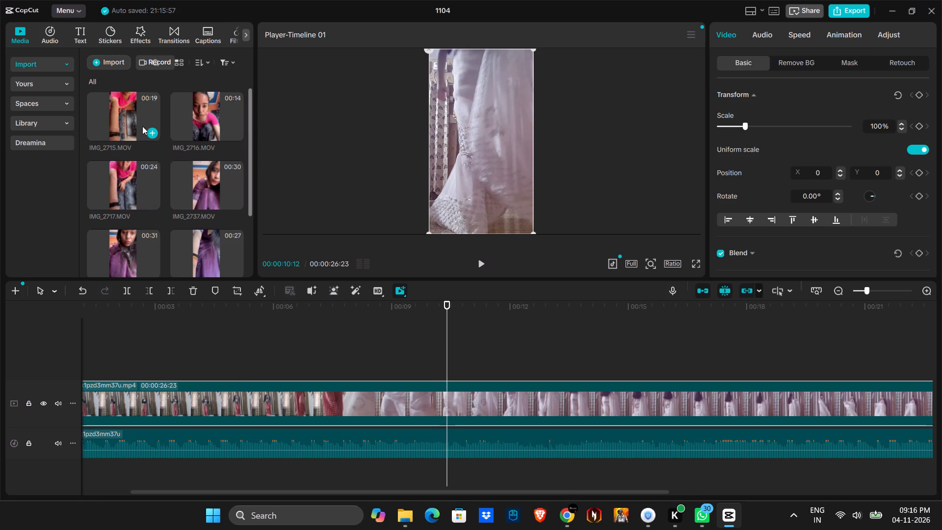
click(124, 123)
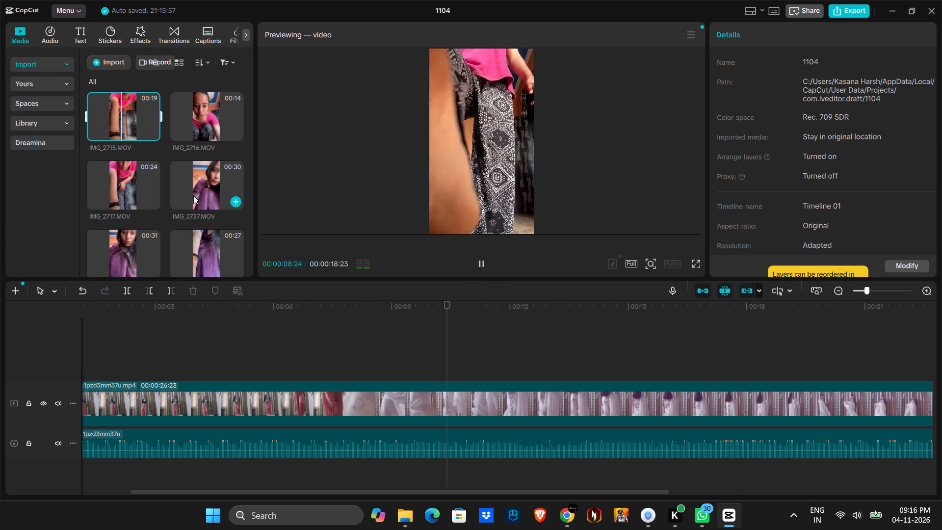
click(200, 119)
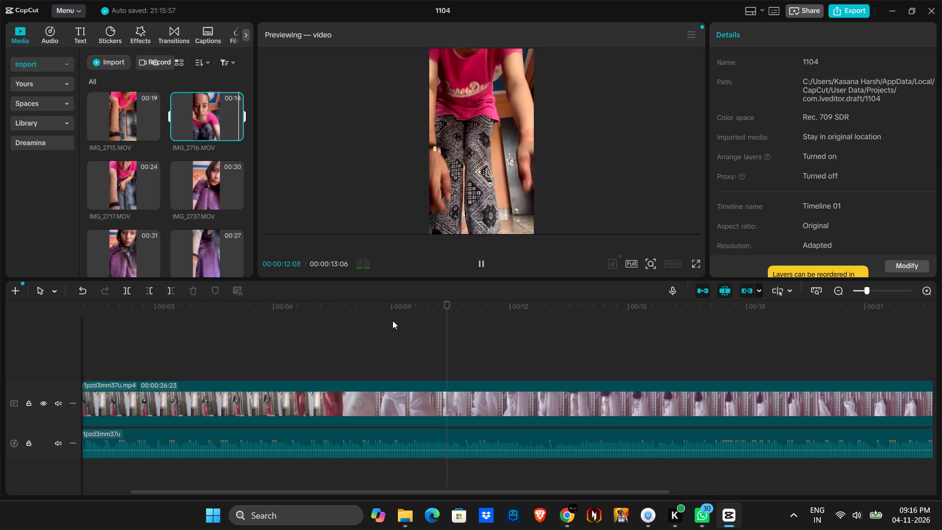
click(132, 178)
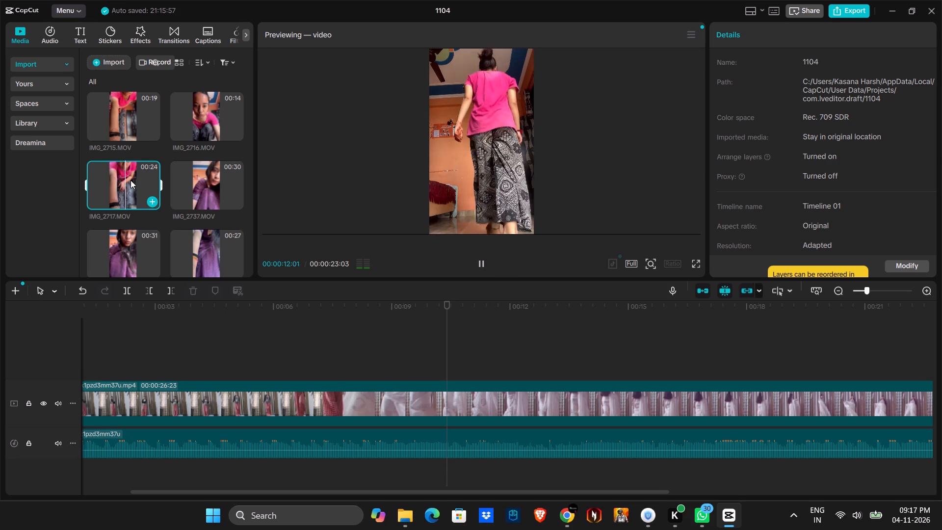
Add IMG_2717.MOV on a new track above the reel, aligned with the start of the timeline.
drag(126, 180, 163, 224)
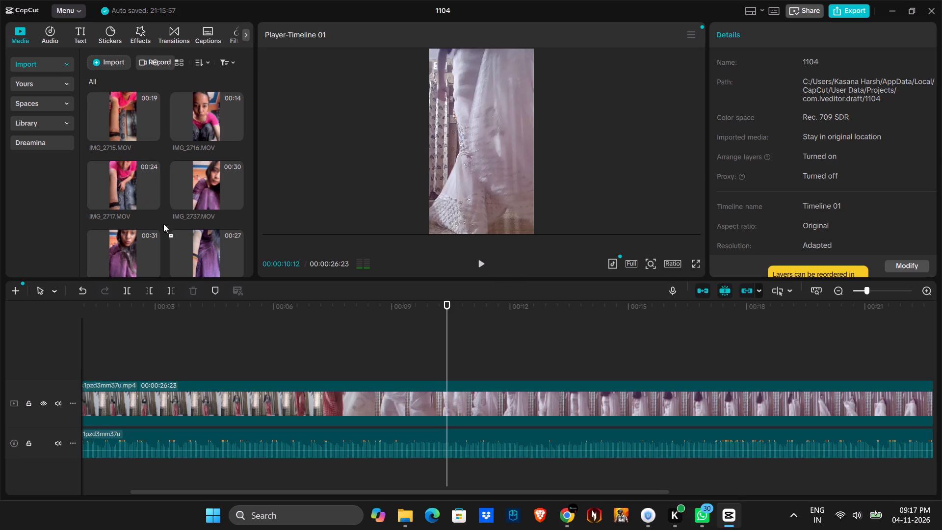
drag(163, 224, 111, 370)
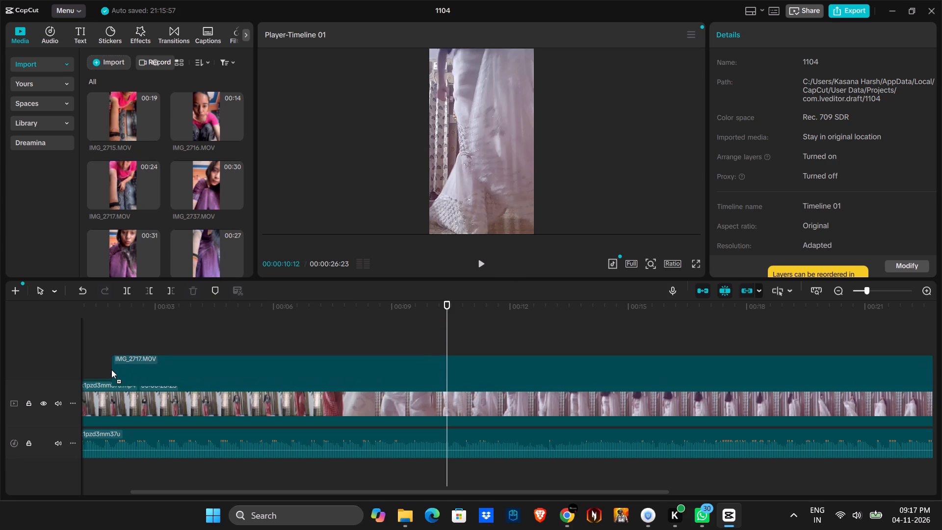
drag(111, 370, 106, 368)
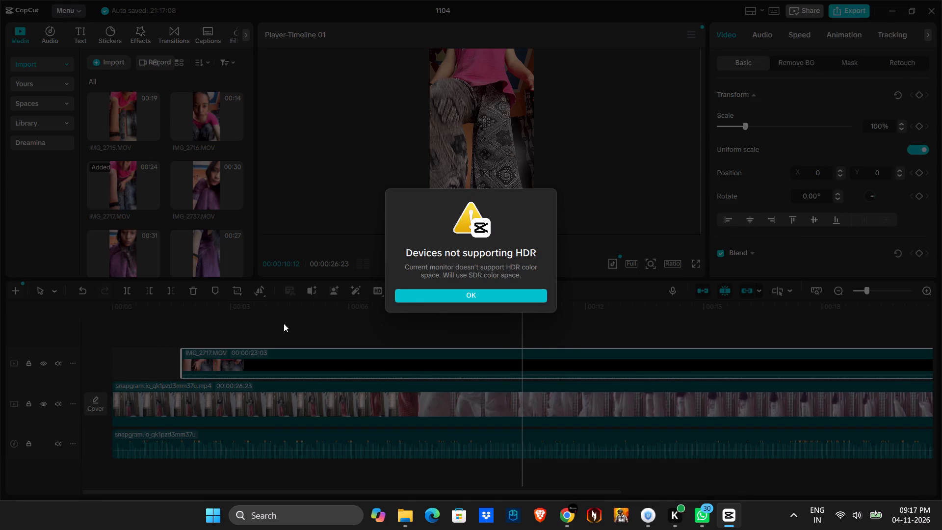
click(411, 294)
drag(336, 365, 273, 364)
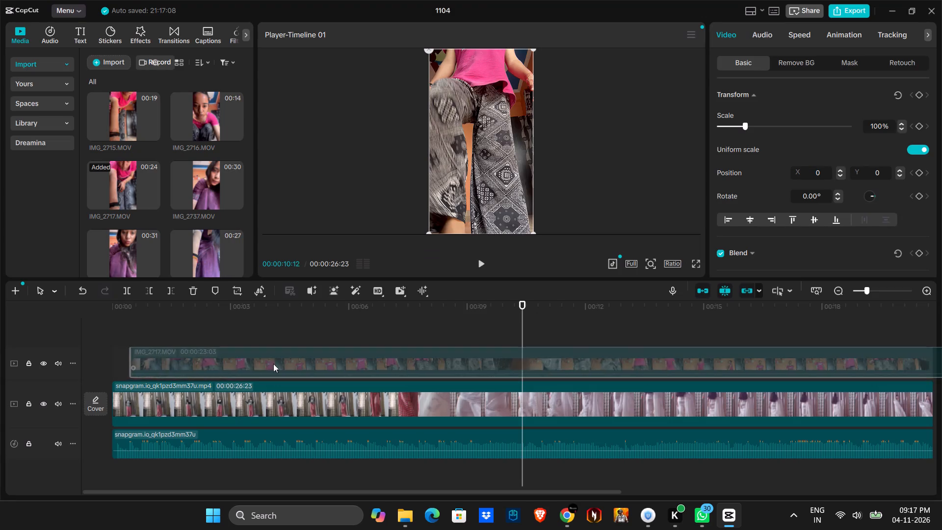
drag(273, 364, 149, 369)
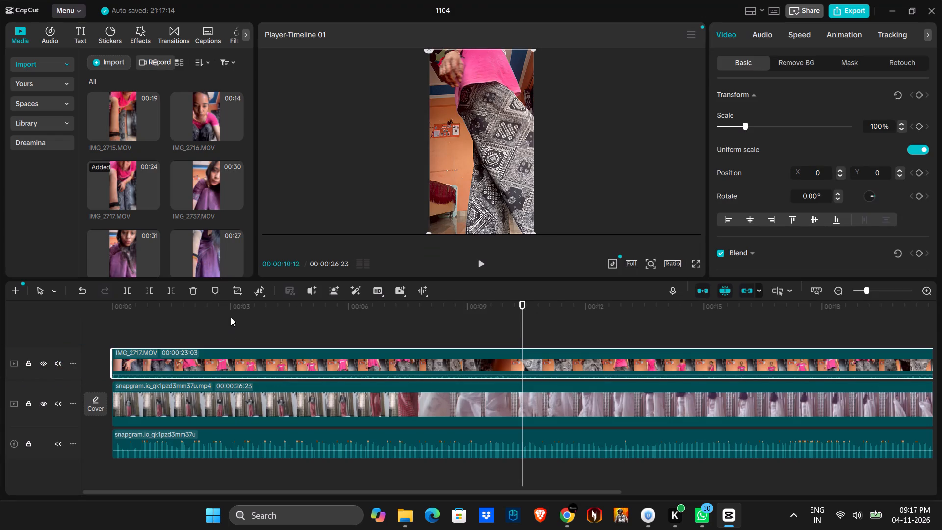
Split IMG_2717.MOV at 00:00:04:19, delete its opening part and move the remainder back to the timeline start.
drag(200, 307, 0, 317)
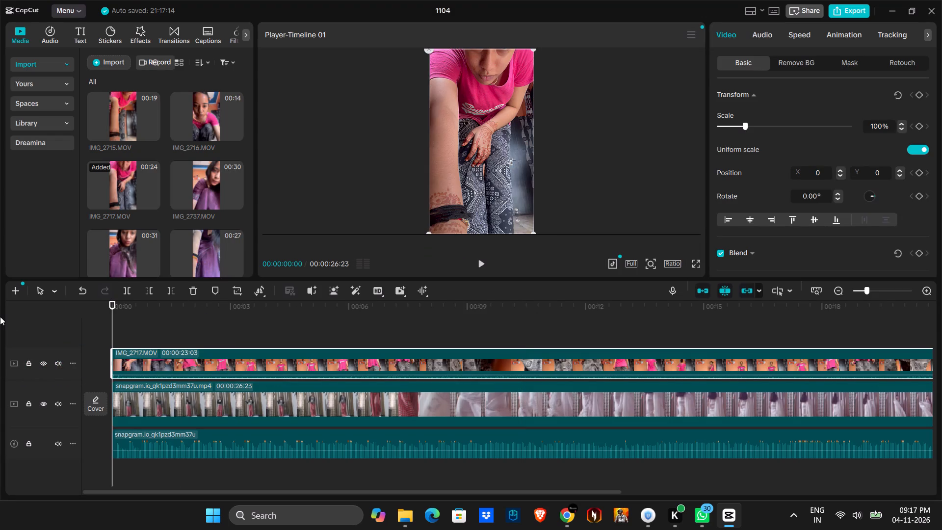
key(space)
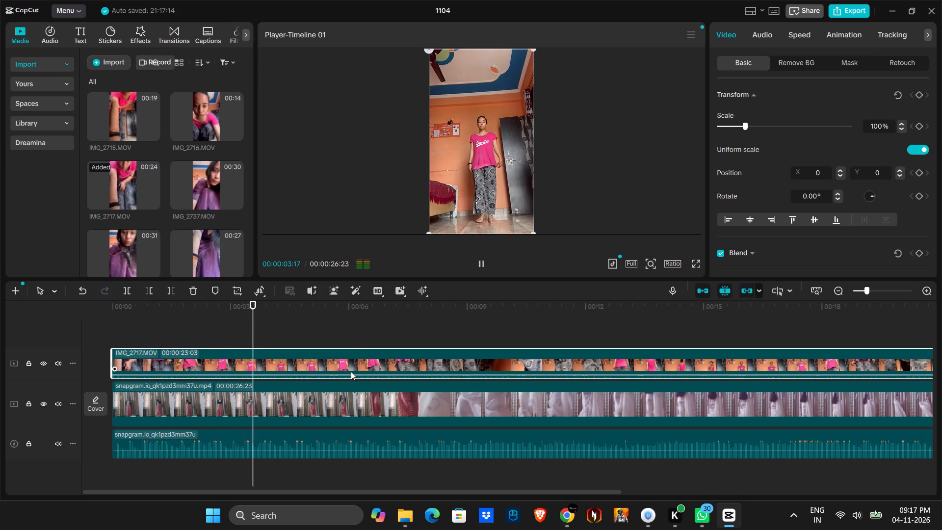
key(space)
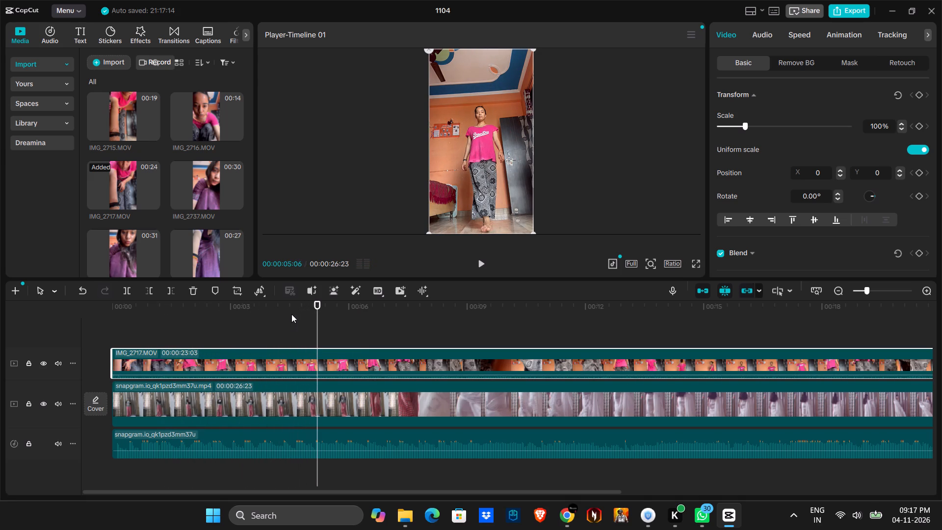
click(294, 303)
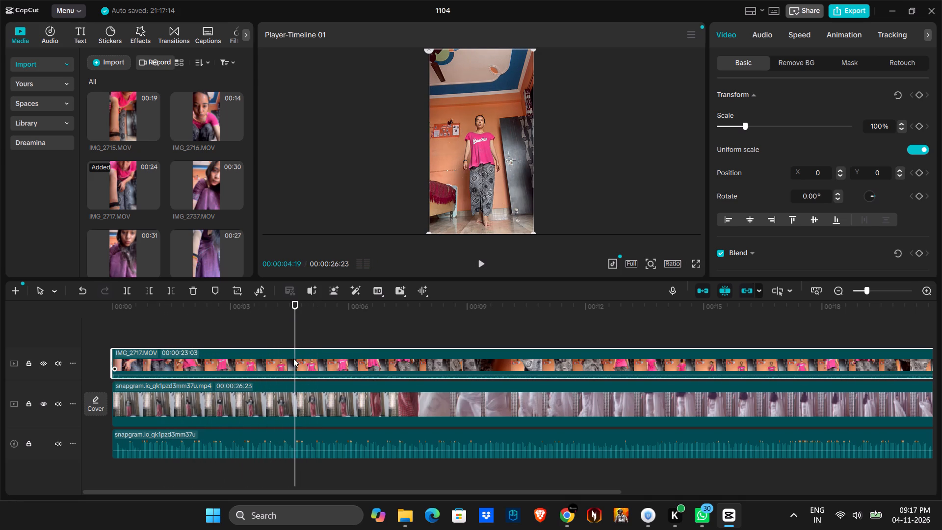
click(284, 364)
key(ctrl+b)
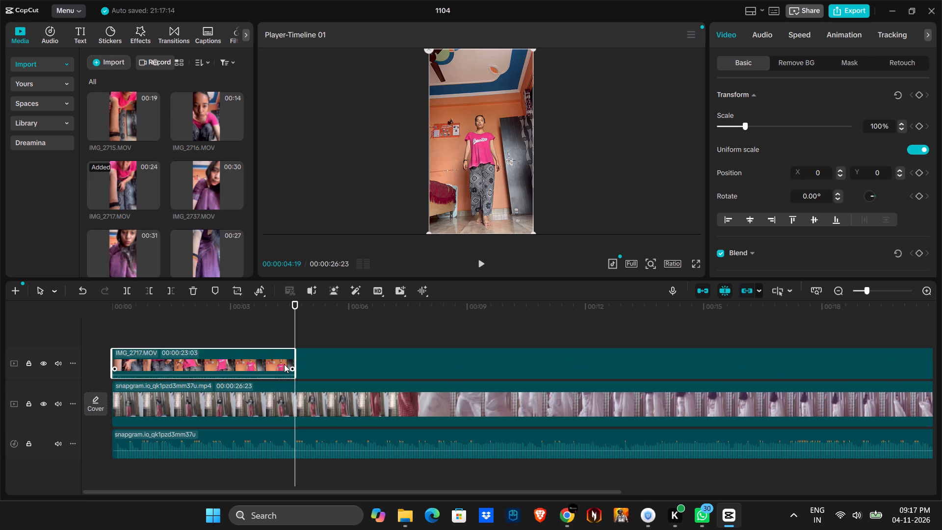
click(257, 364)
key(Delete)
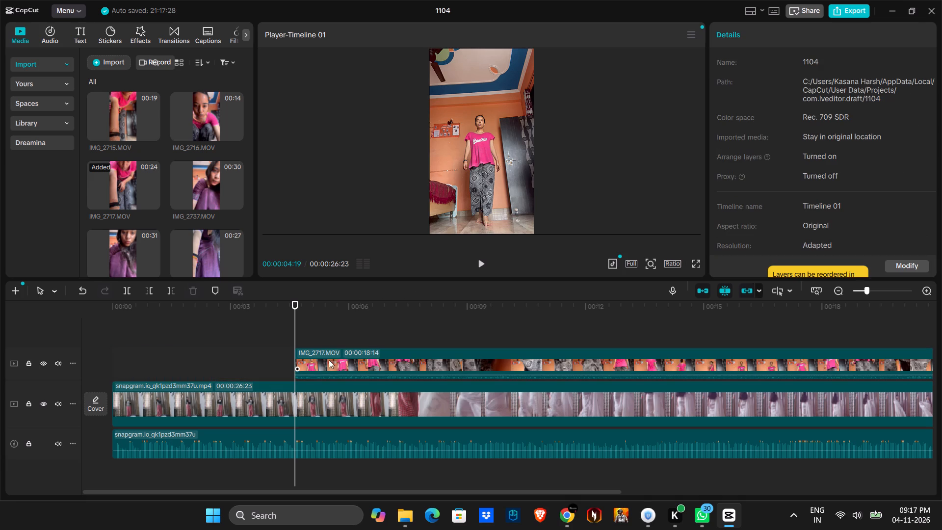
drag(373, 352, 193, 354)
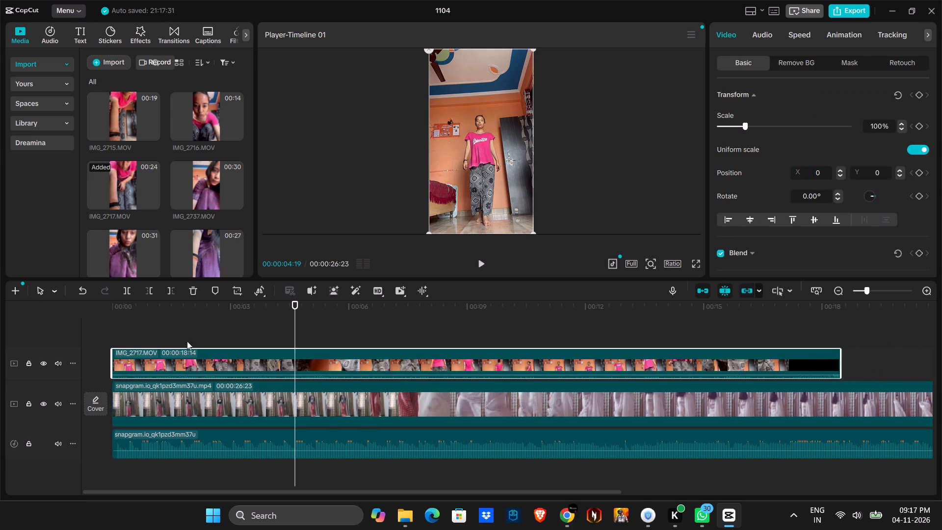
Restore about 2 seconds of IMG_2717.MOV's trimmed opening so the clip starts at 00:00 and runs 00:00:20:20.
click(117, 313)
key(space)
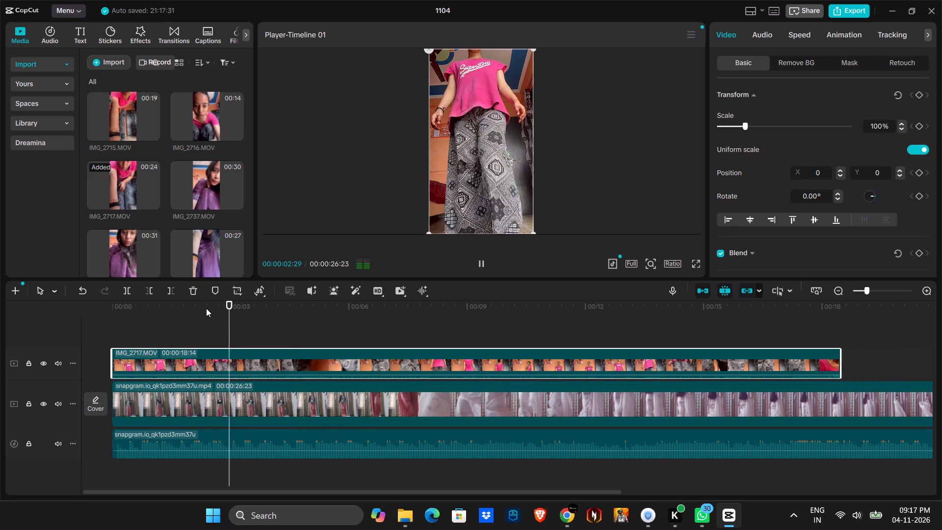
key(space)
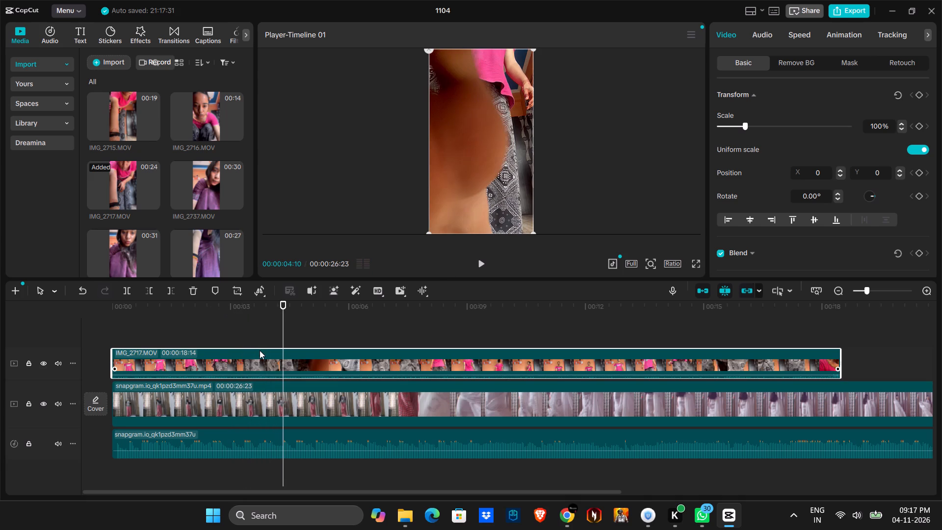
drag(268, 356, 357, 356)
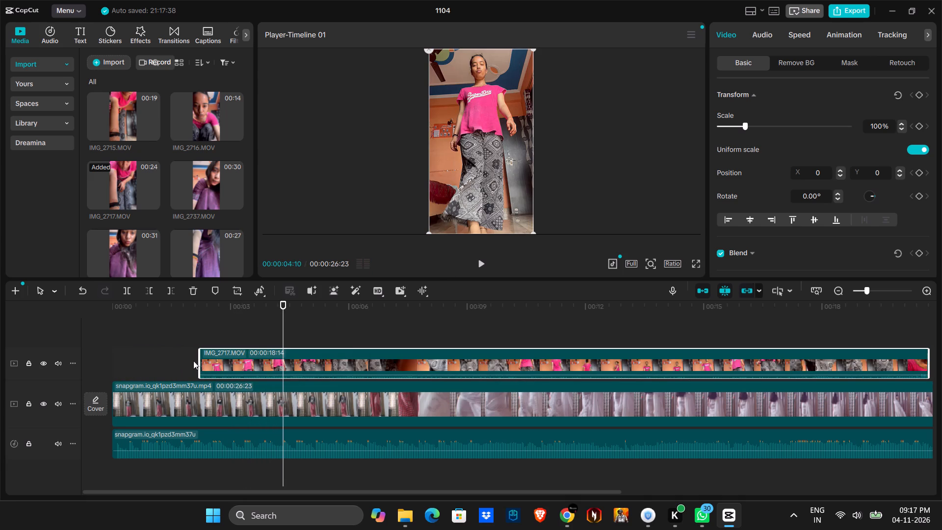
drag(201, 361, 114, 363)
click(114, 363)
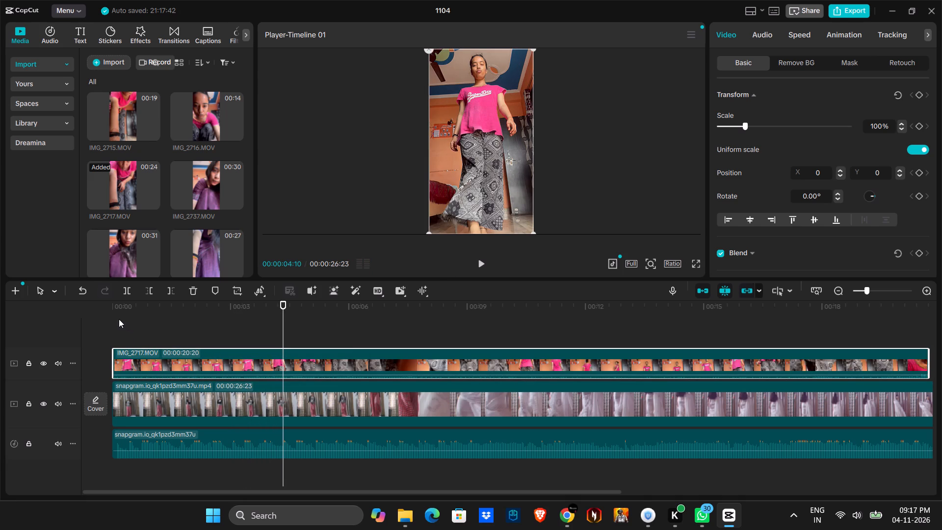
Shift IMG_2717.MOV about 1.5 seconds along the timeline, then extend its opening back to 00:00 for a 00:00:22:06 length.
click(114, 307)
key(space)
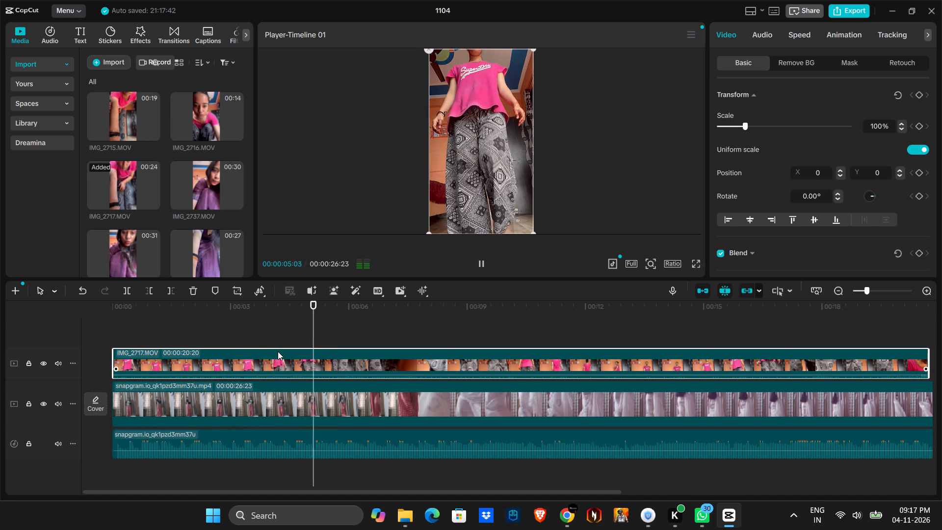
drag(308, 354, 366, 352)
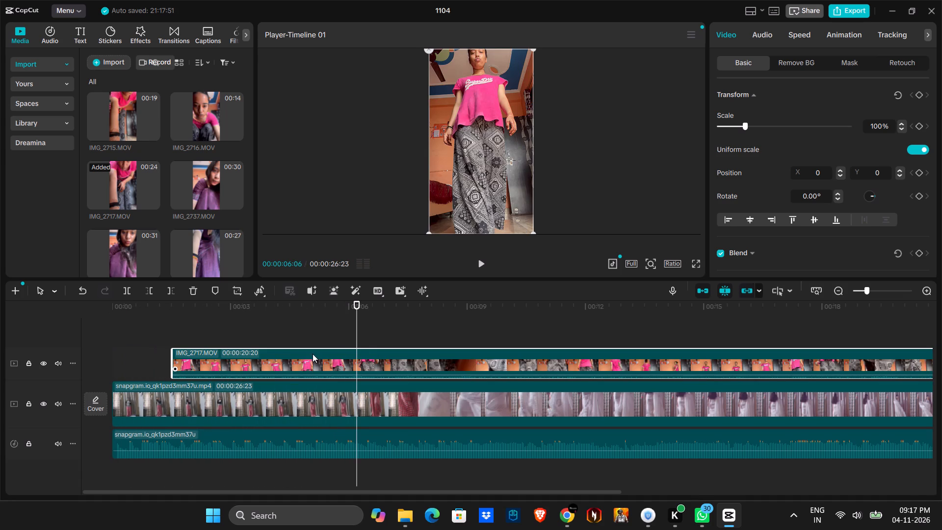
drag(173, 366, 105, 360)
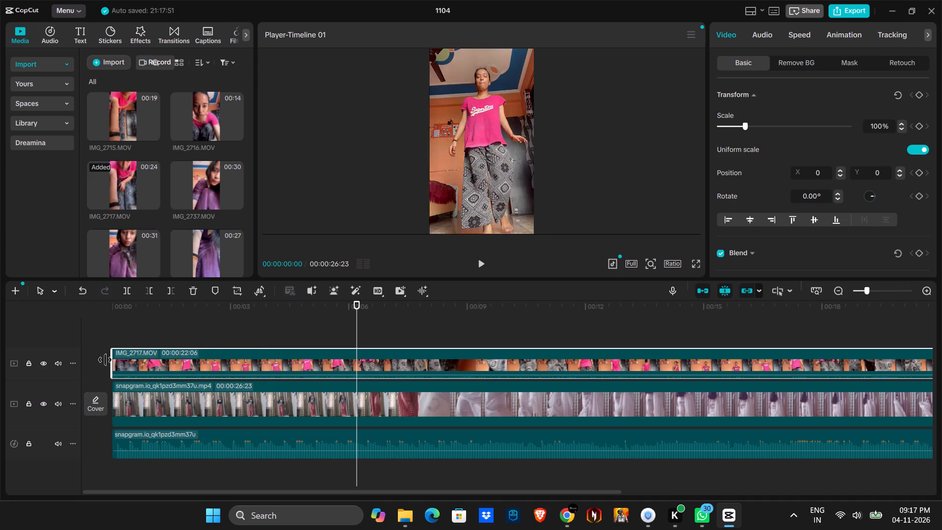
drag(105, 360, 102, 360)
Split IMG_2717.MOV at 00:00:07:26, near the reel's outfit change, and delete the part after the cut.
click(115, 306)
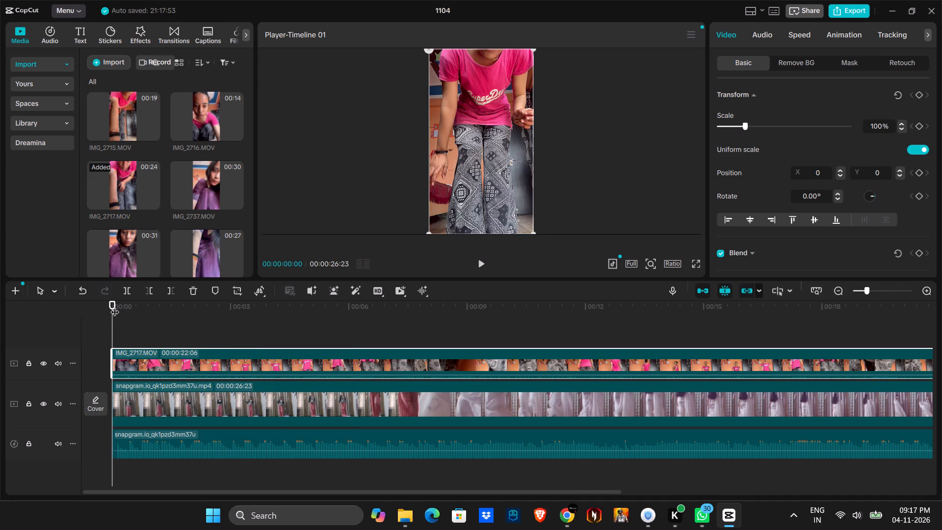
key(space)
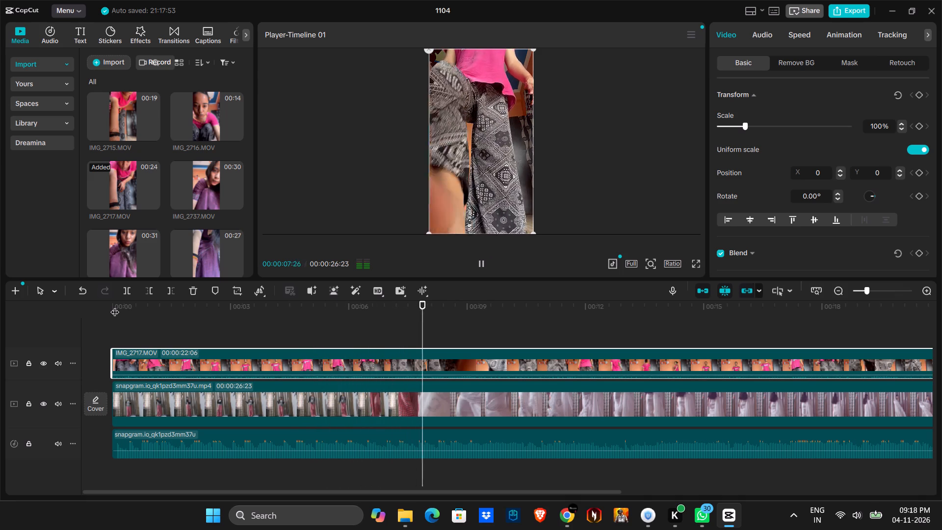
click(417, 302)
click(428, 305)
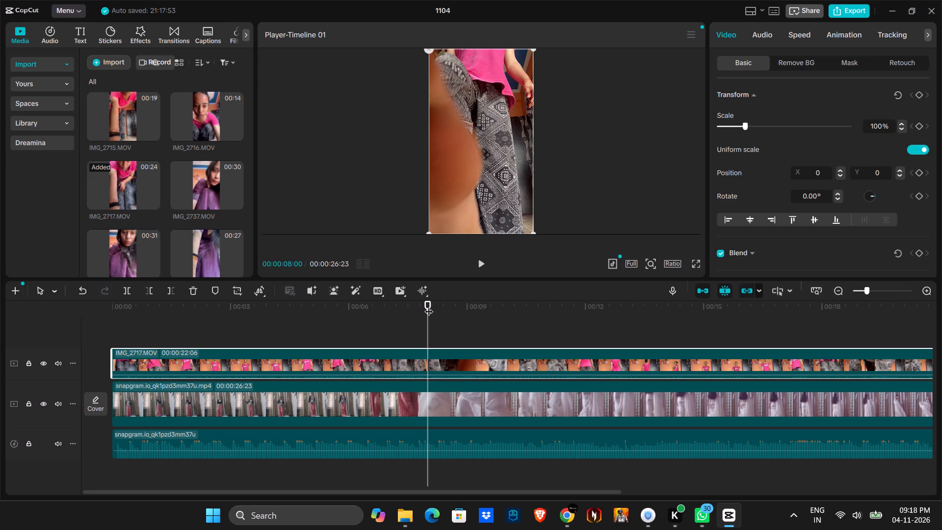
key(Left)
key(Left)
key(Left)
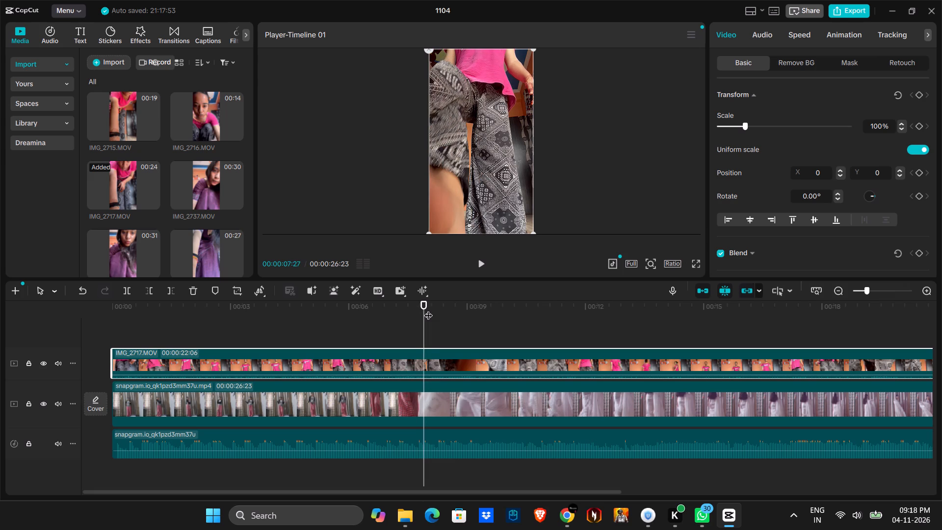
key(Left)
key(Left)
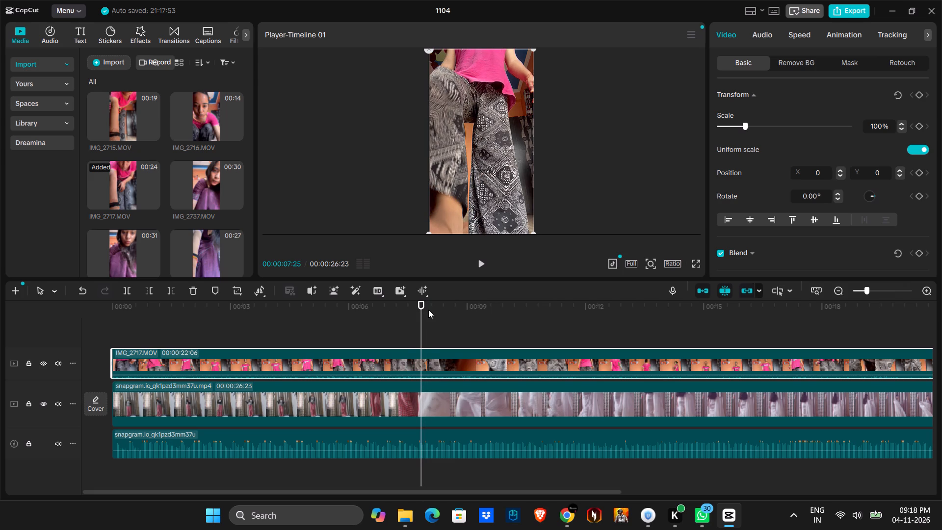
key(Right)
click(432, 366)
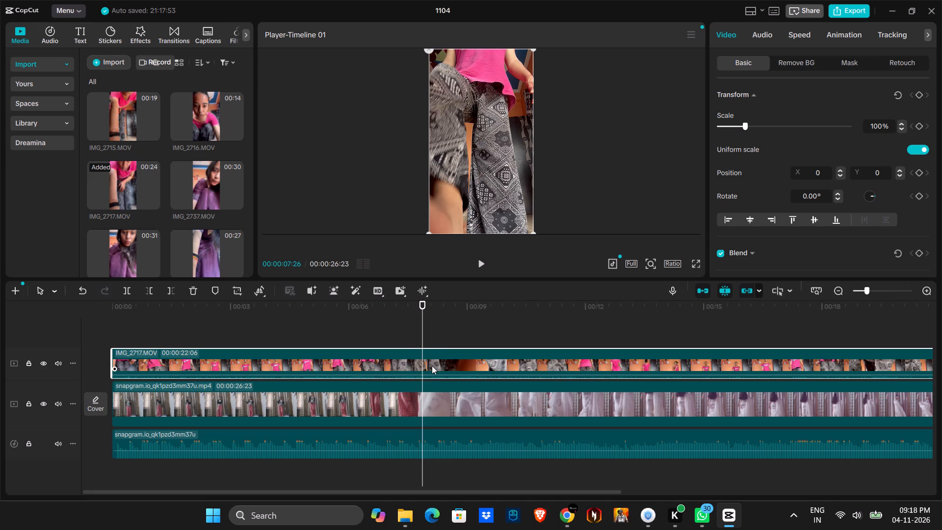
key(ctrl+b)
click(469, 361)
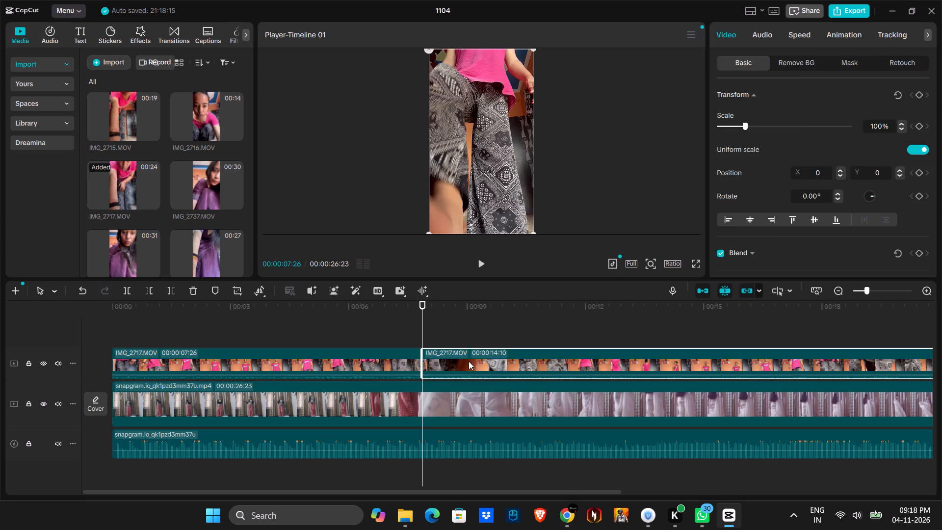
key(Delete)
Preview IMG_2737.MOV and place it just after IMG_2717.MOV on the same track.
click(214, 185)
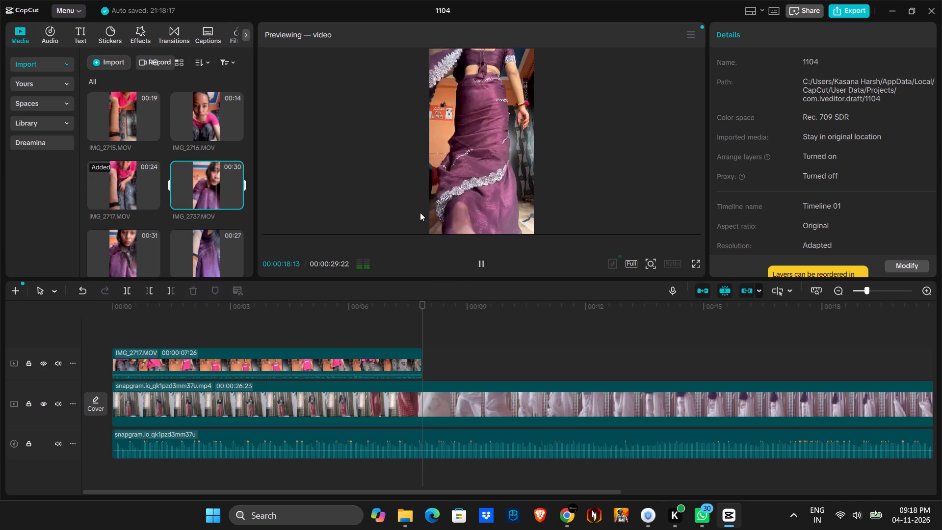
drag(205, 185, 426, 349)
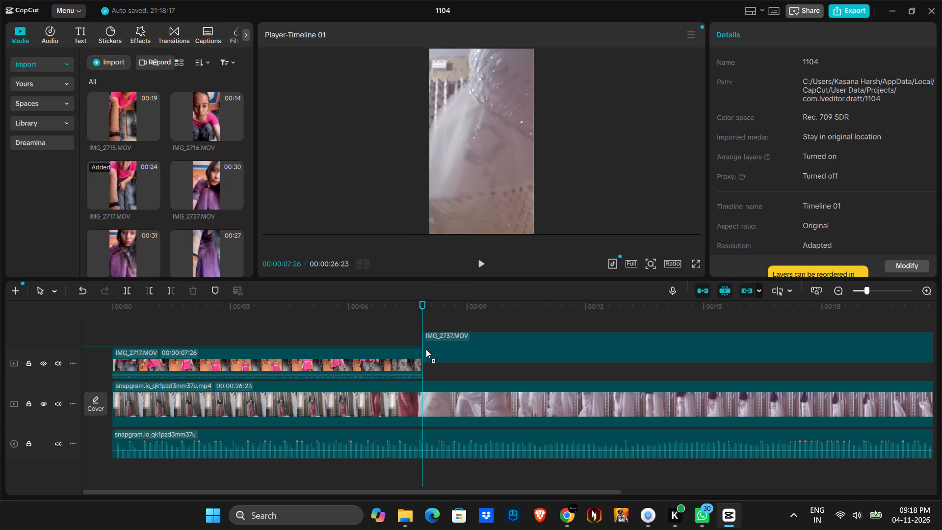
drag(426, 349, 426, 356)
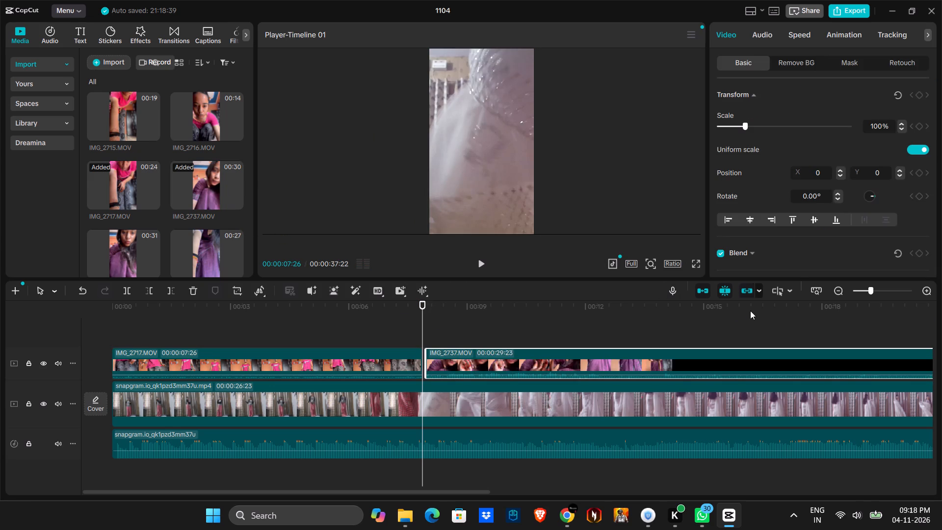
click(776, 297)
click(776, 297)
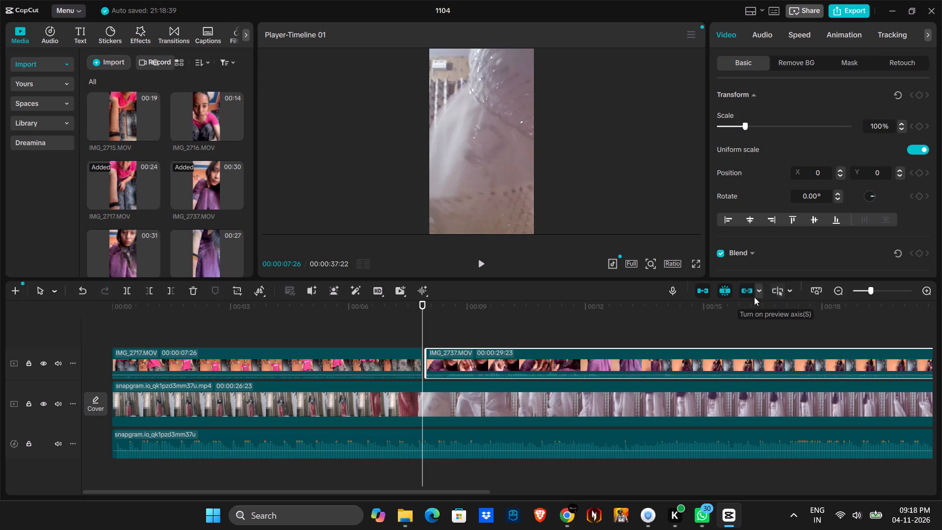
Preview the imported clips IMG_2738.MOV and IMG_2741.MOV to judge their footage for the second part of the edit.
click(136, 238)
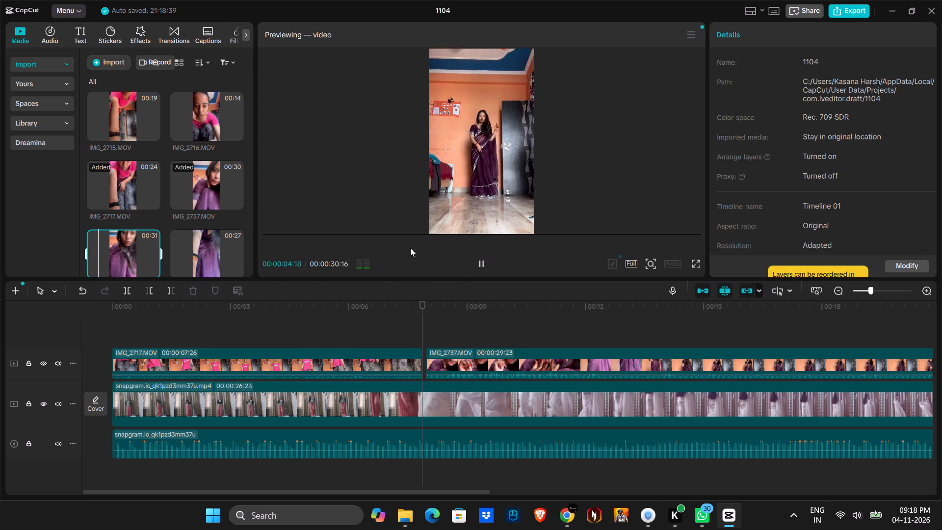
scroll(202, 210, down, 1)
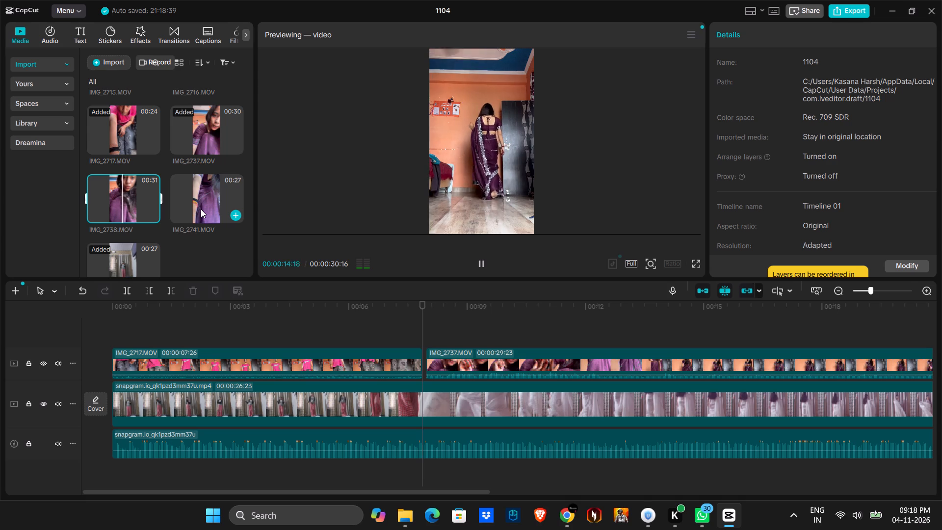
click(218, 201)
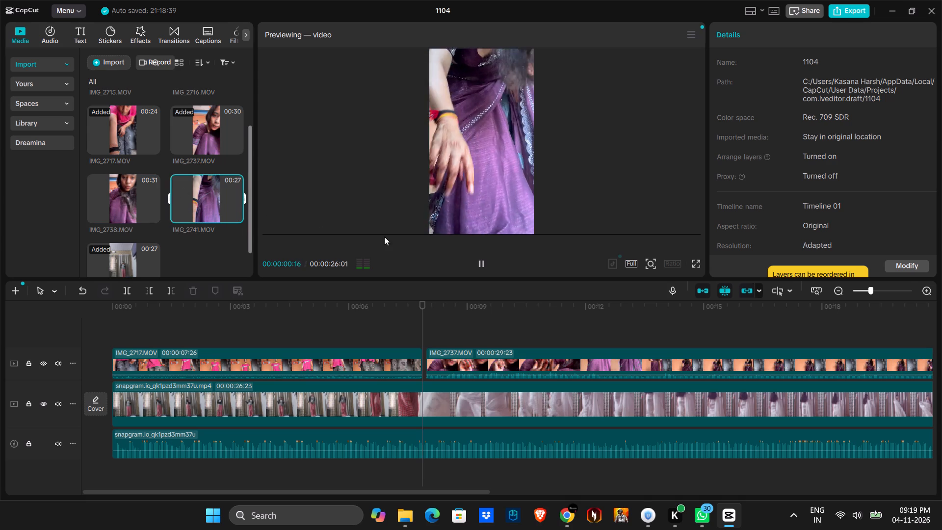
scroll(214, 222, down, 1)
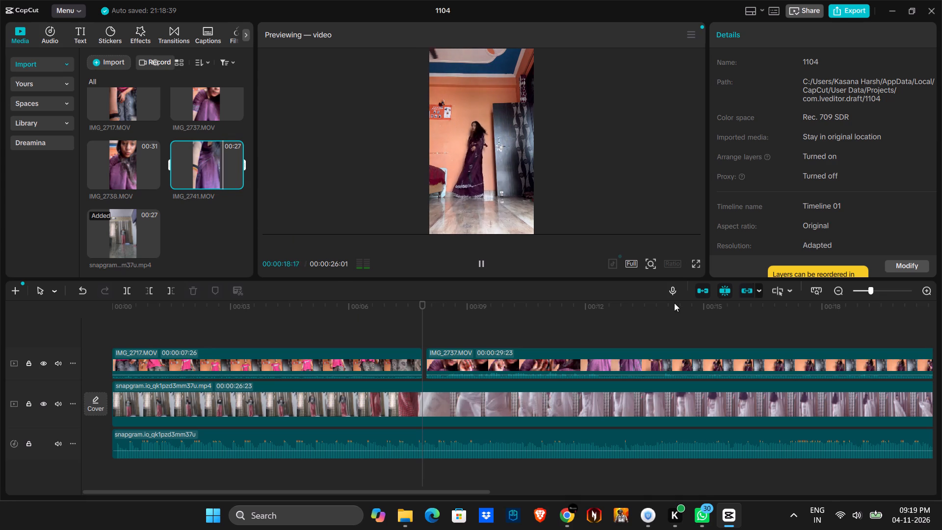
drag(674, 303, 726, 303)
drag(696, 303, 691, 302)
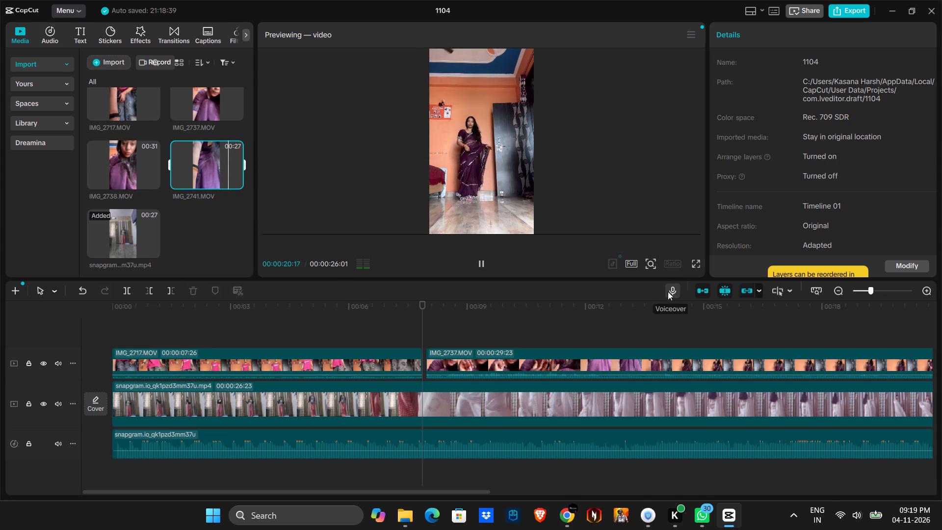
key(space)
key(space)
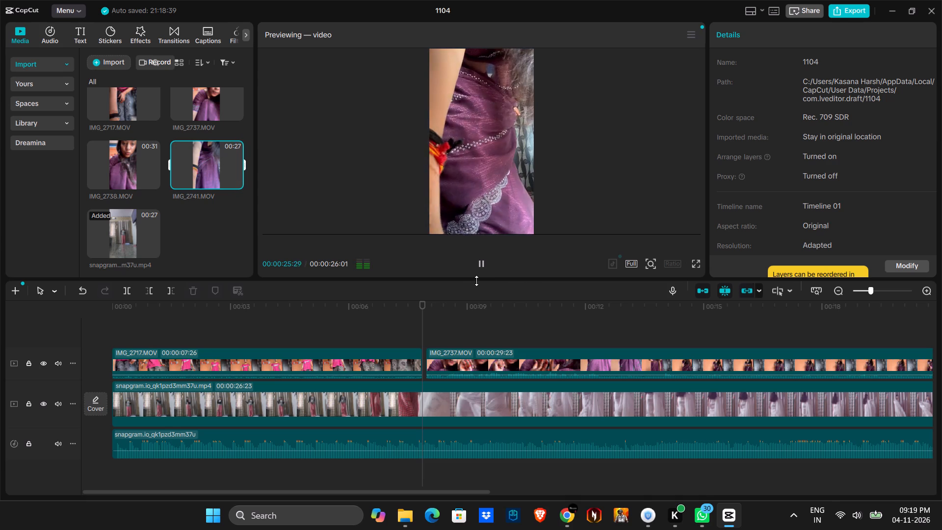
drag(486, 312, 523, 312)
click(533, 307)
click(536, 307)
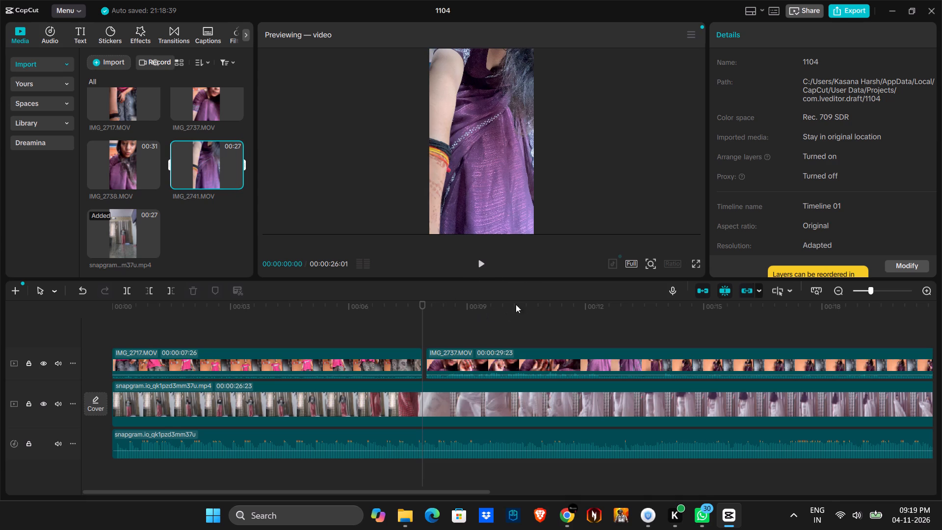
click(210, 218)
Scrub and play IMG_2737.MOV on the timeline to compare its movements and ending with the reel's timing.
drag(593, 305, 638, 303)
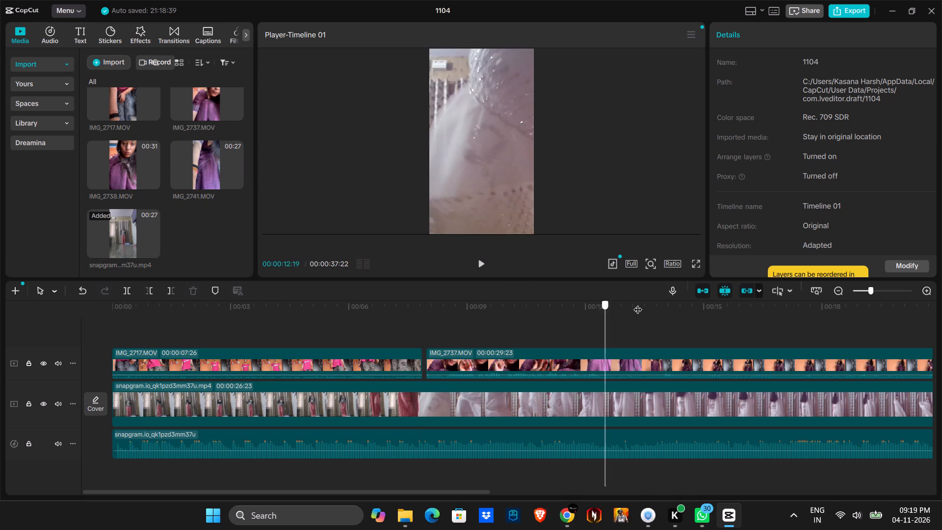
drag(638, 303, 767, 306)
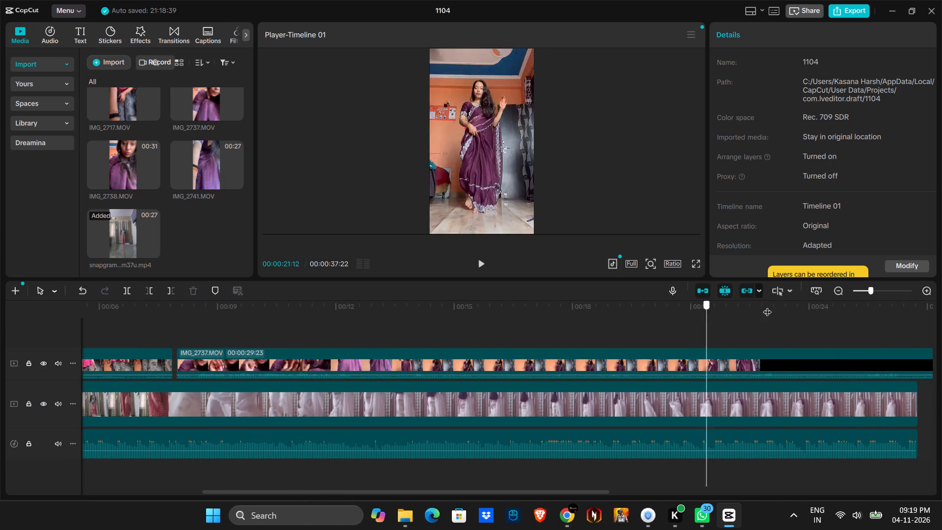
drag(767, 306, 425, 308)
key(space)
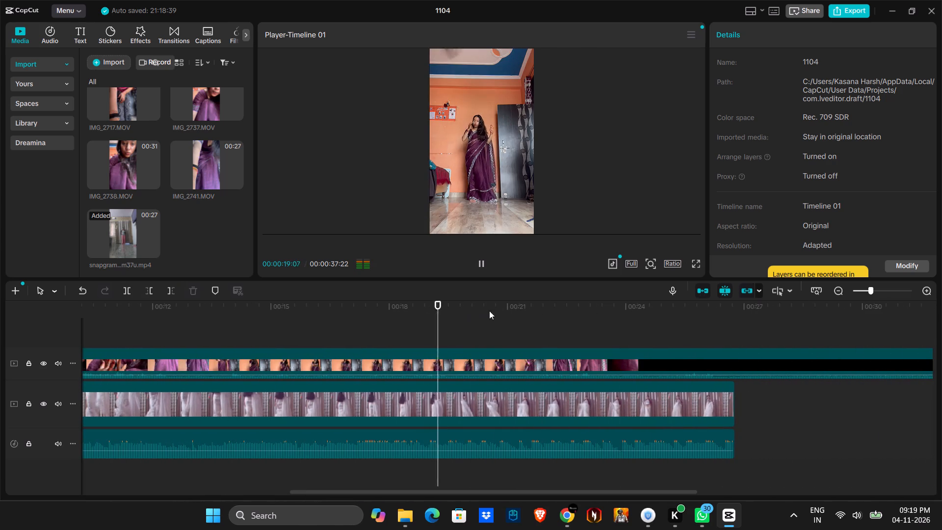
drag(601, 306, 613, 306)
key(space)
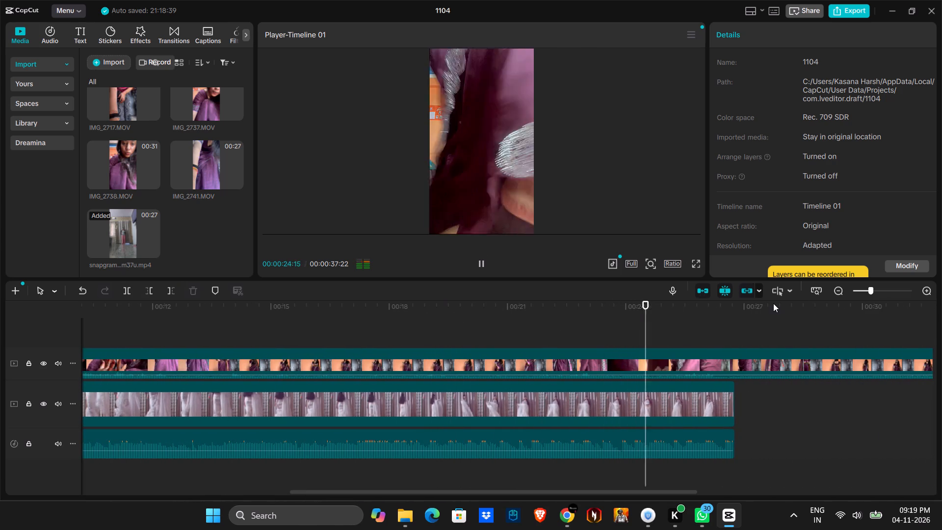
click(783, 303)
key(space)
click(676, 310)
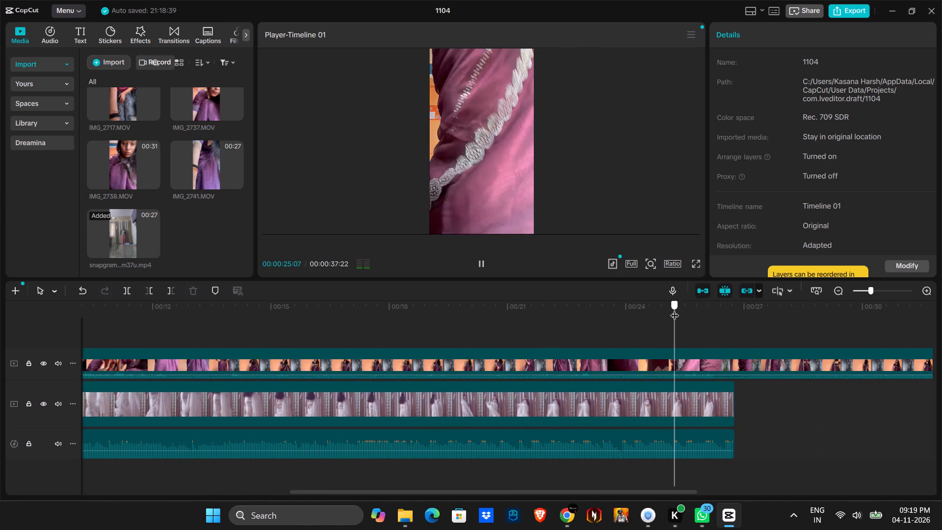
key(space)
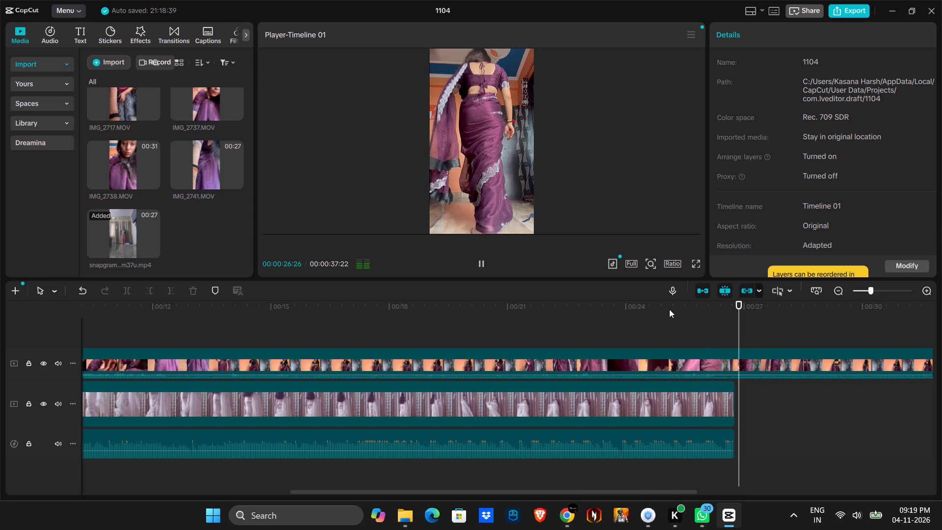
key(space)
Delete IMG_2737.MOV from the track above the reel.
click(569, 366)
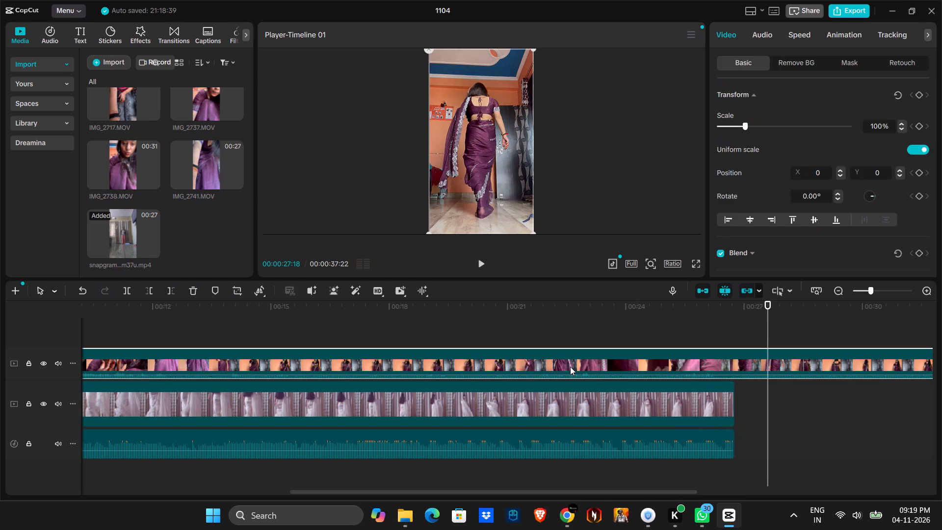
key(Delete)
Add IMG_2741.MOV on a new track above the reel, starting at about 10.8 seconds.
drag(205, 162, 226, 332)
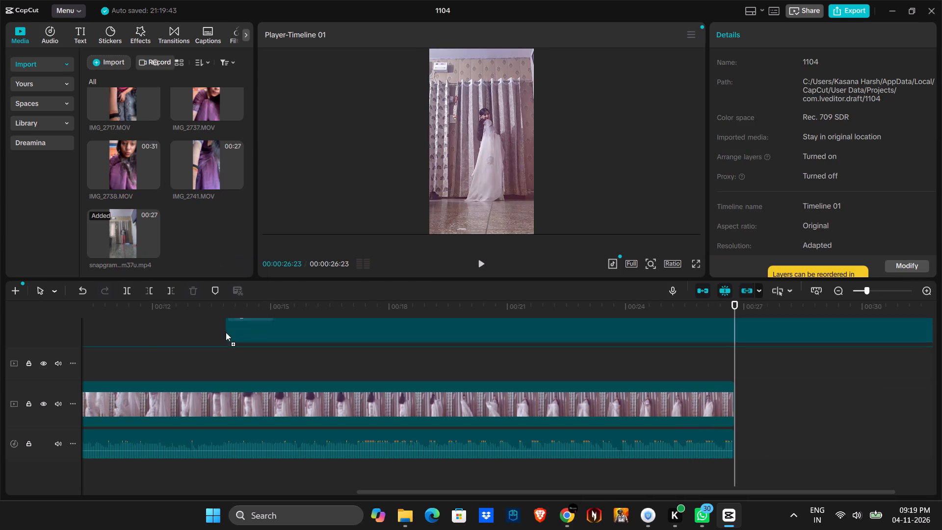
drag(226, 332, 190, 368)
drag(275, 350, 189, 340)
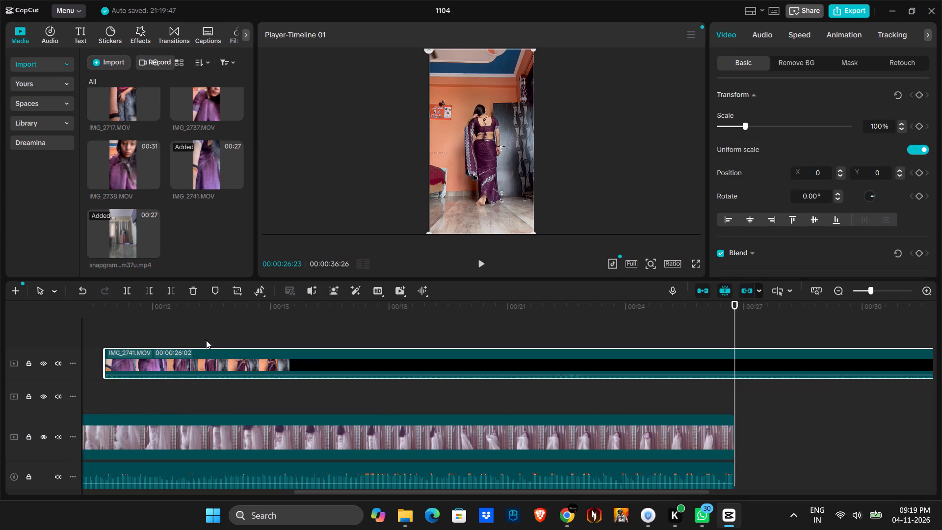
Play and scrub IMG_2741.MOV around 22 seconds to examine where the purple fabric fills the frame.
click(320, 300)
key(space)
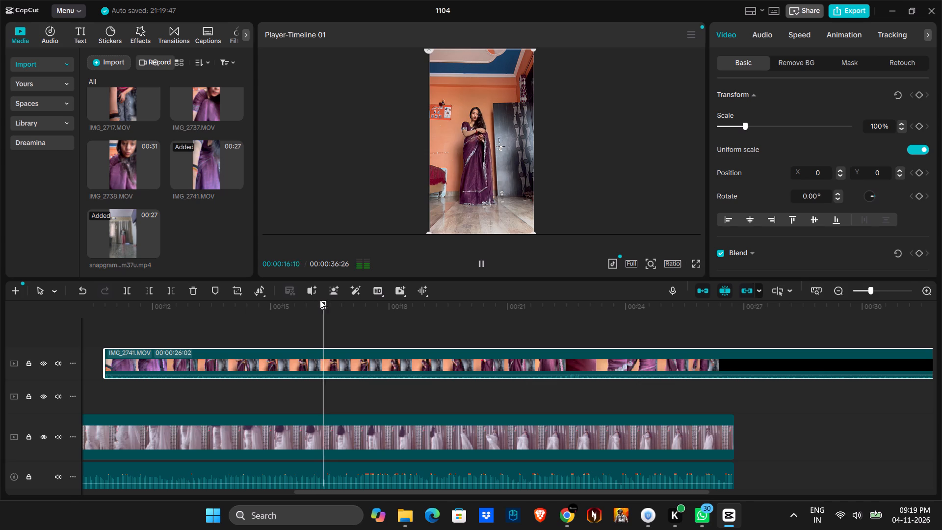
click(576, 309)
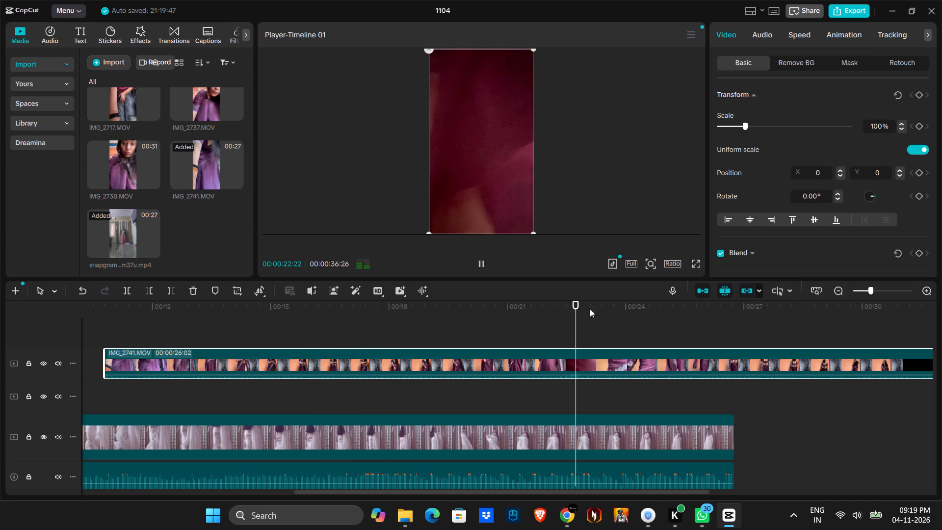
key(space)
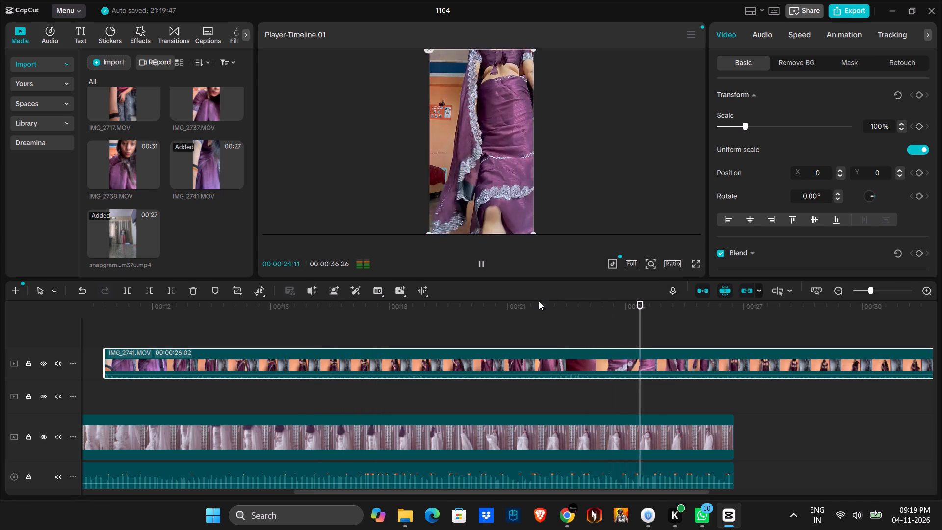
click(539, 301)
key(space)
key(space)
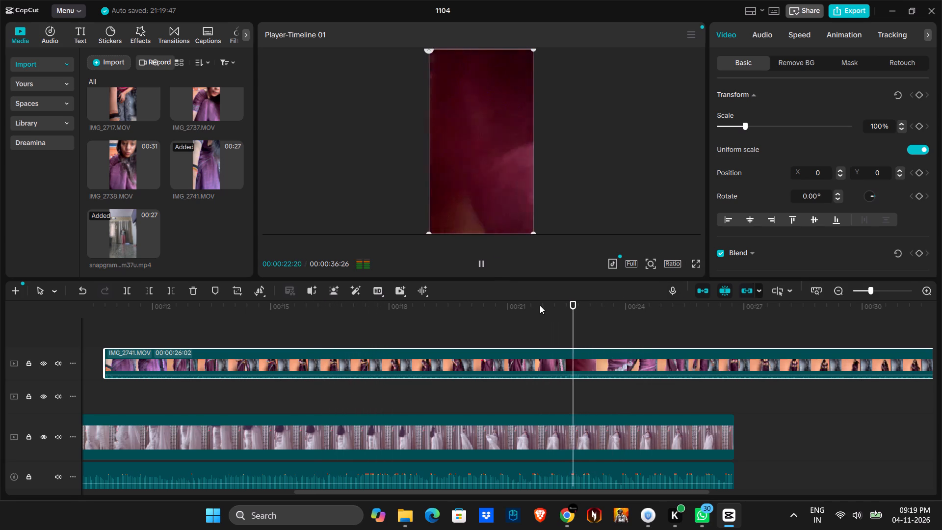
key(space)
click(557, 313)
key(space)
key(space)
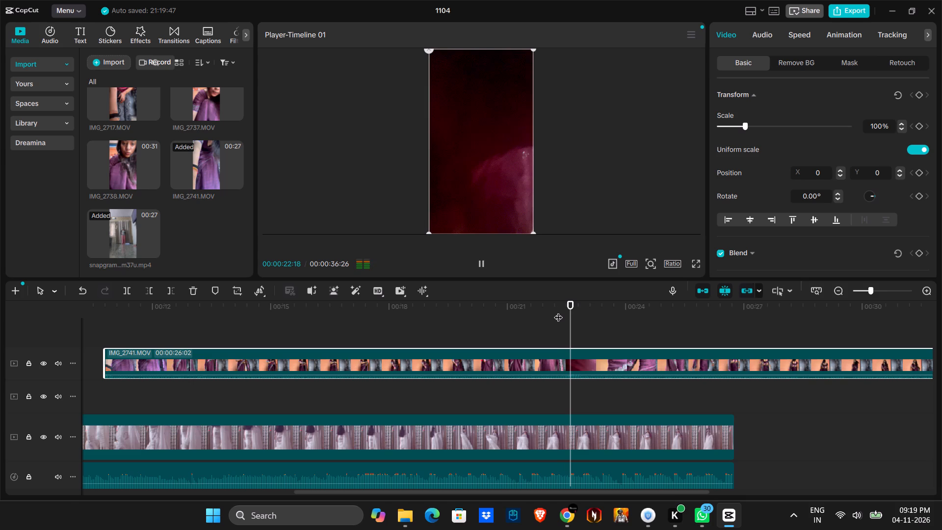
Split IMG_2741.MOV at 00:00:22:12, where the fabric covers the camera, and delete the part before the split.
click(558, 297)
click(559, 311)
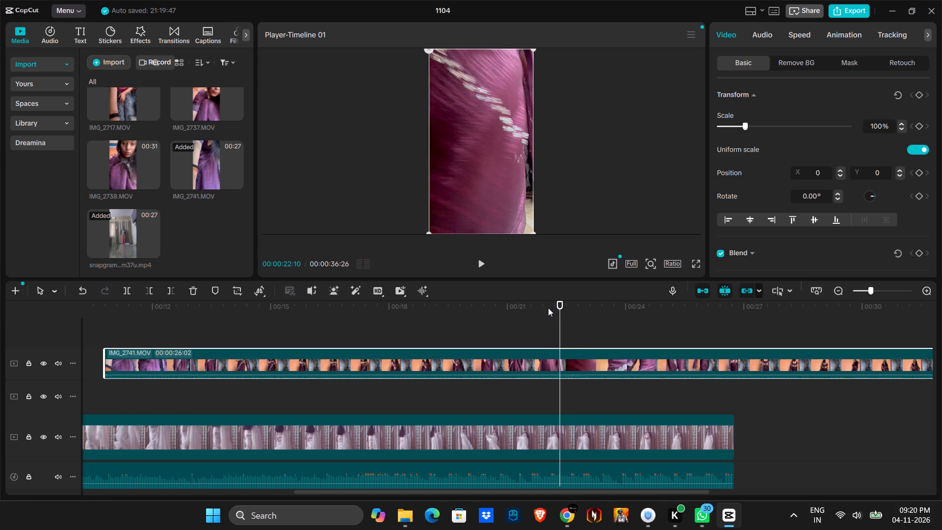
click(548, 308)
click(562, 307)
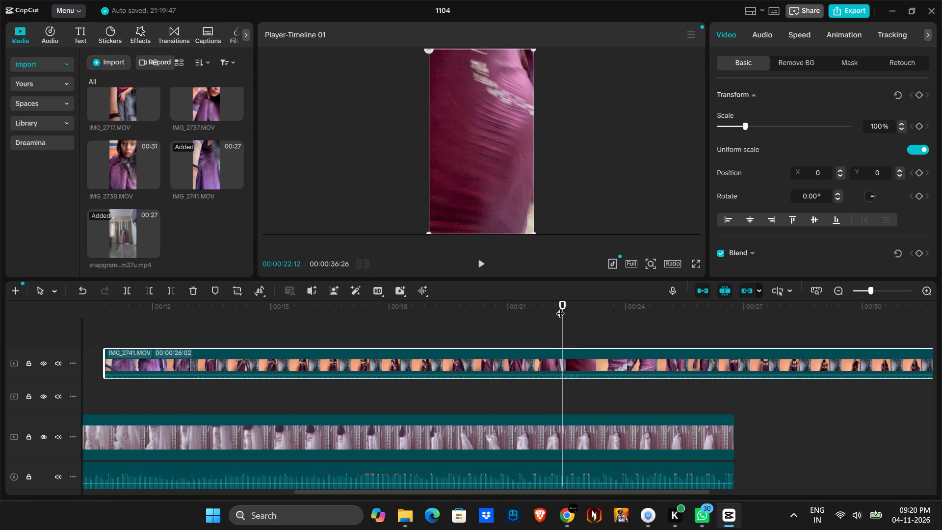
click(549, 354)
key(ctrl+b)
click(516, 355)
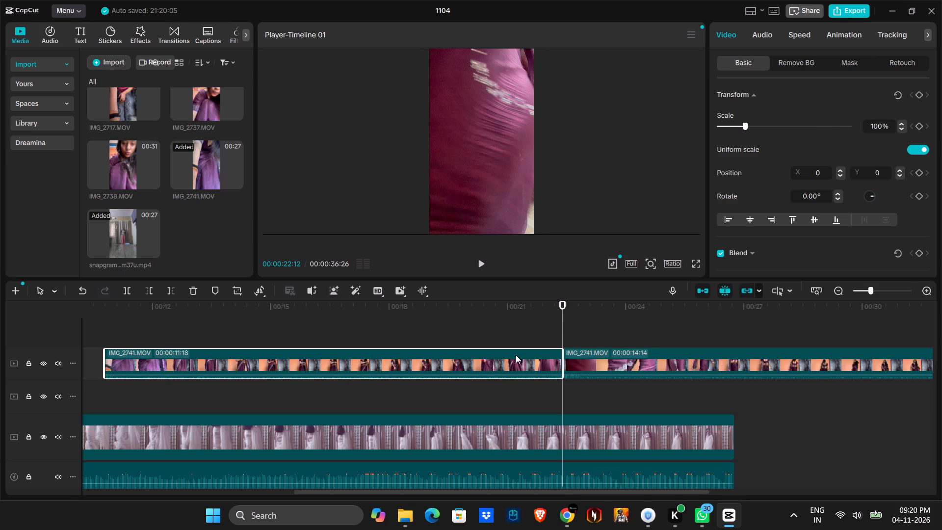
key(Delete)
Move the remaining part of IMG_2741.MOV onto IMG_2717.MOV's track so it starts directly where IMG_2717.MOV ends.
drag(596, 353, 118, 400)
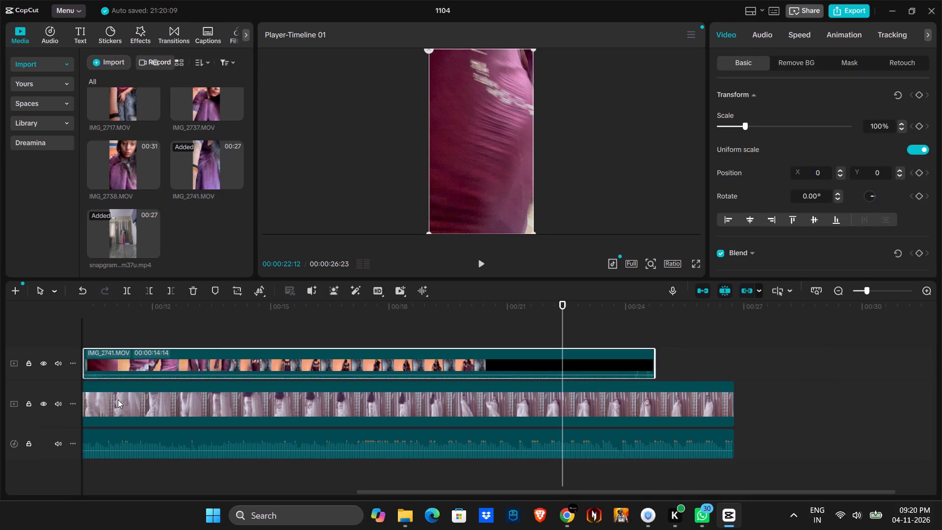
drag(237, 311, 262, 324)
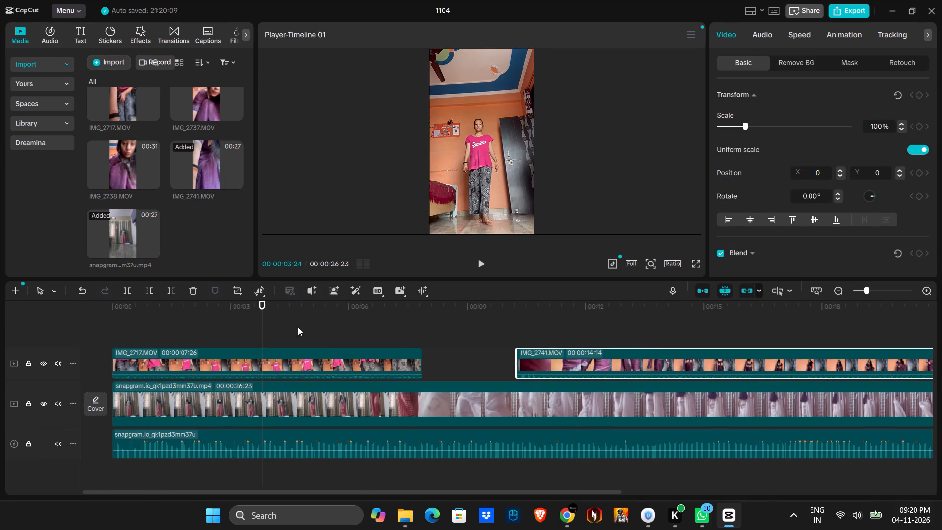
drag(539, 336, 555, 342)
drag(582, 354, 483, 352)
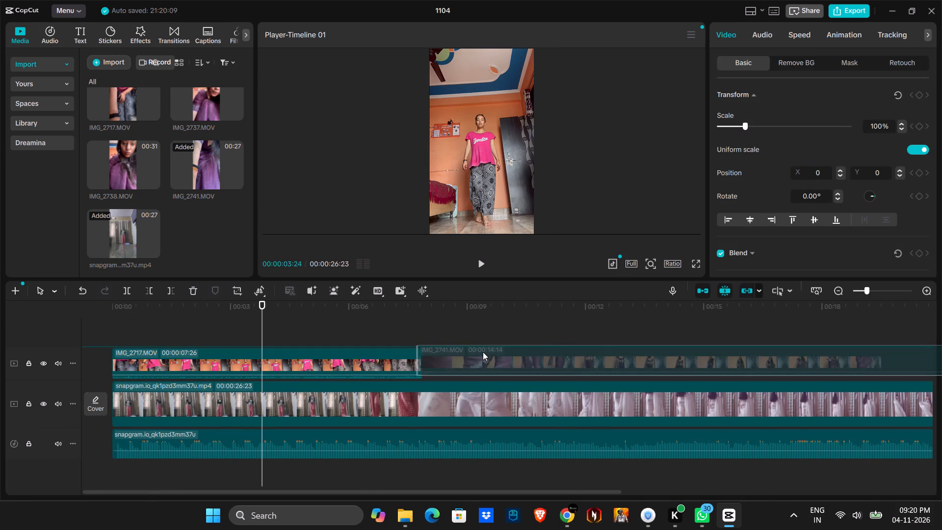
drag(483, 352, 490, 352)
Play and scrub through the join between IMG_2717.MOV and IMG_2741.MOV to check the transition.
key(space)
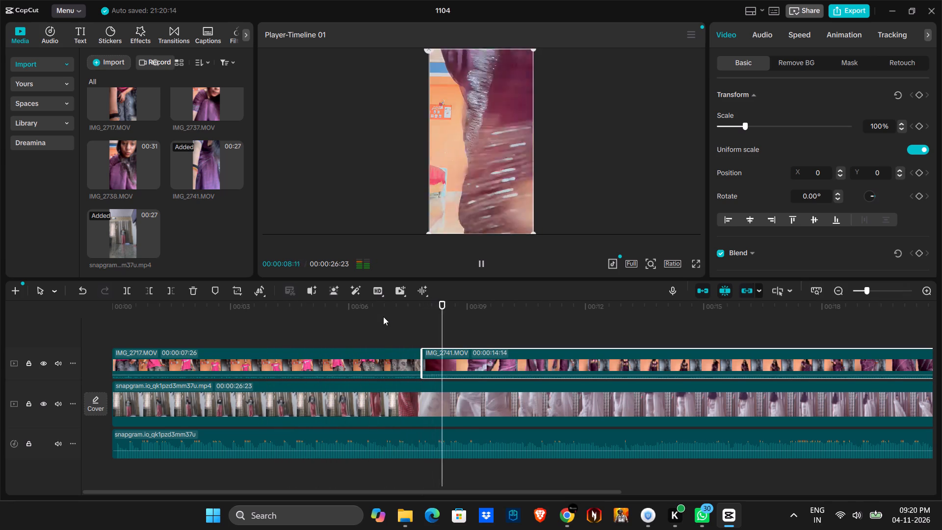
drag(393, 309, 378, 309)
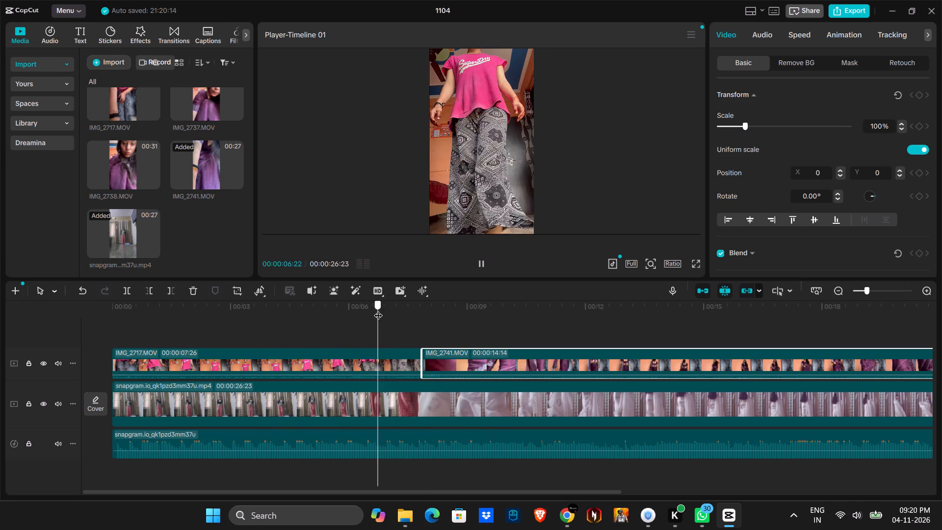
drag(378, 309, 416, 311)
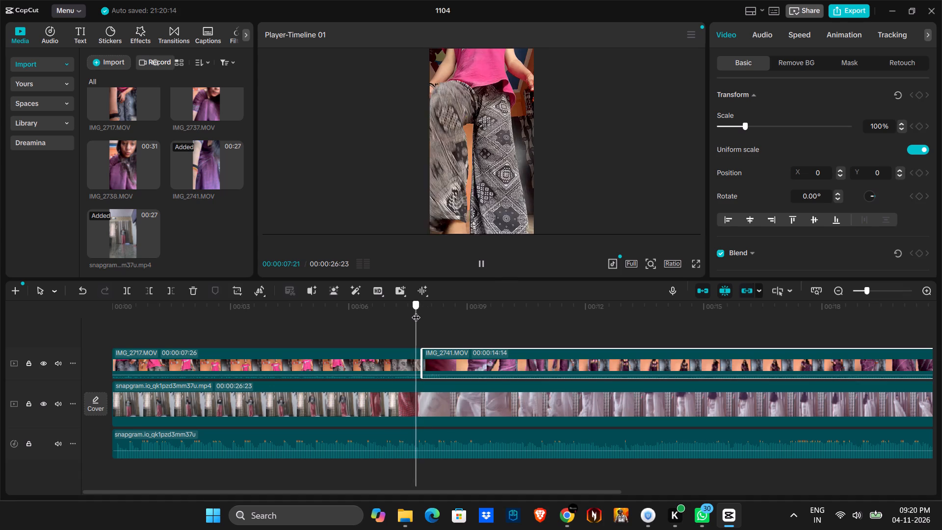
drag(416, 311, 421, 311)
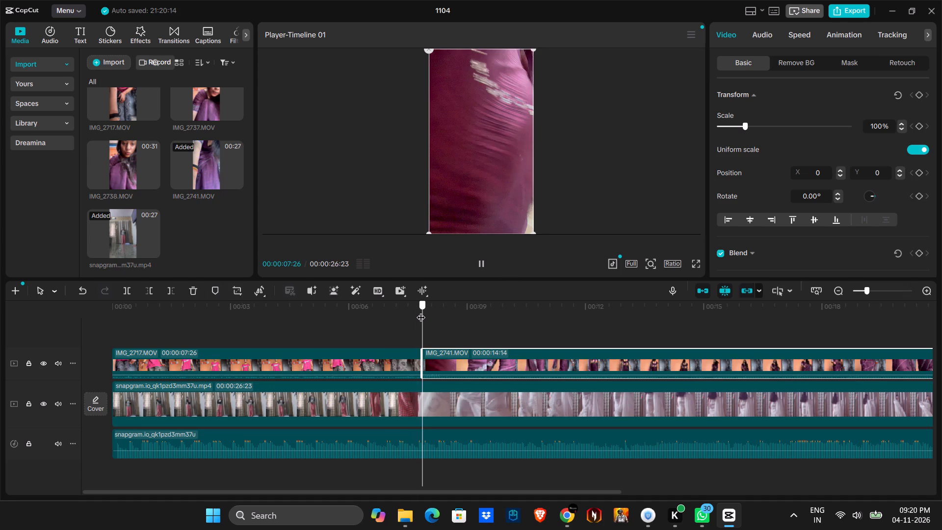
drag(421, 311, 417, 314)
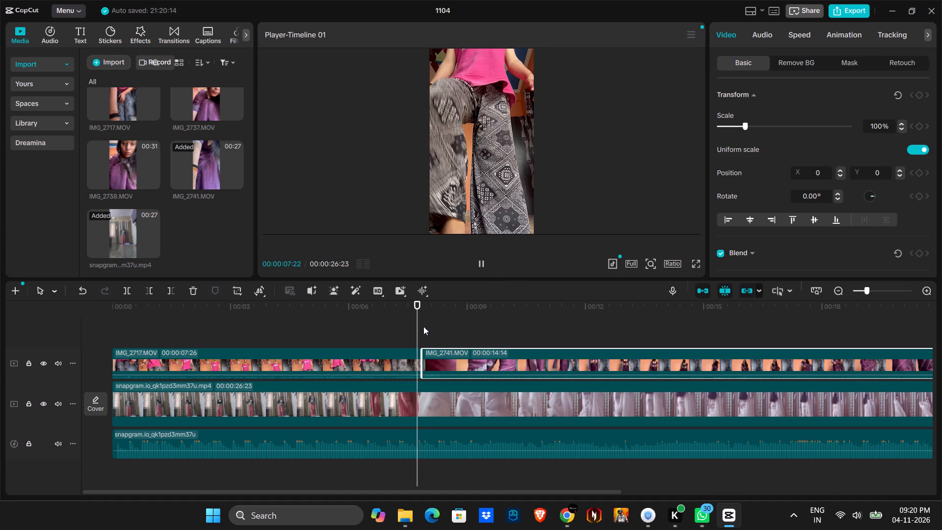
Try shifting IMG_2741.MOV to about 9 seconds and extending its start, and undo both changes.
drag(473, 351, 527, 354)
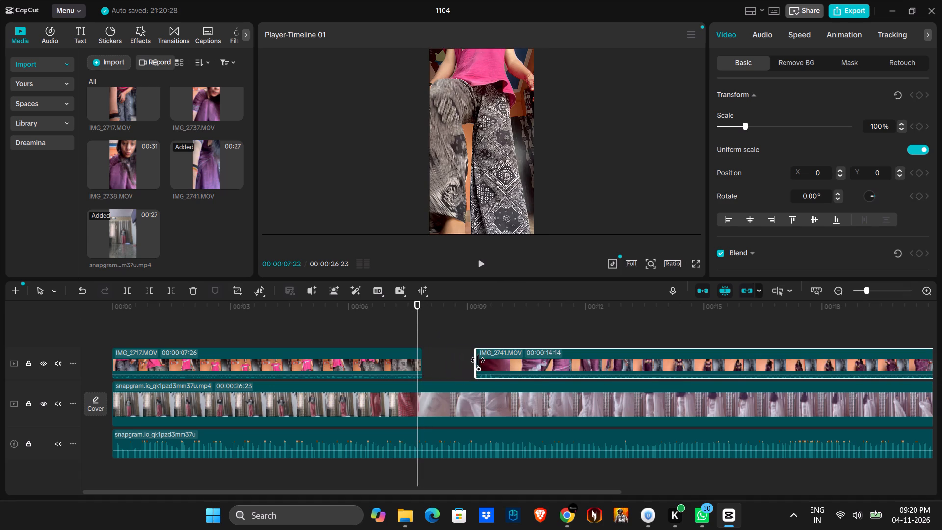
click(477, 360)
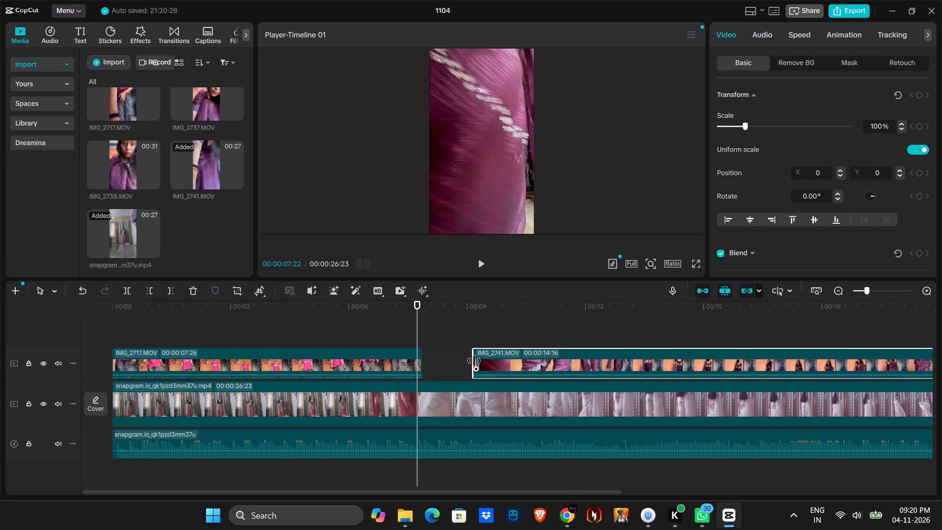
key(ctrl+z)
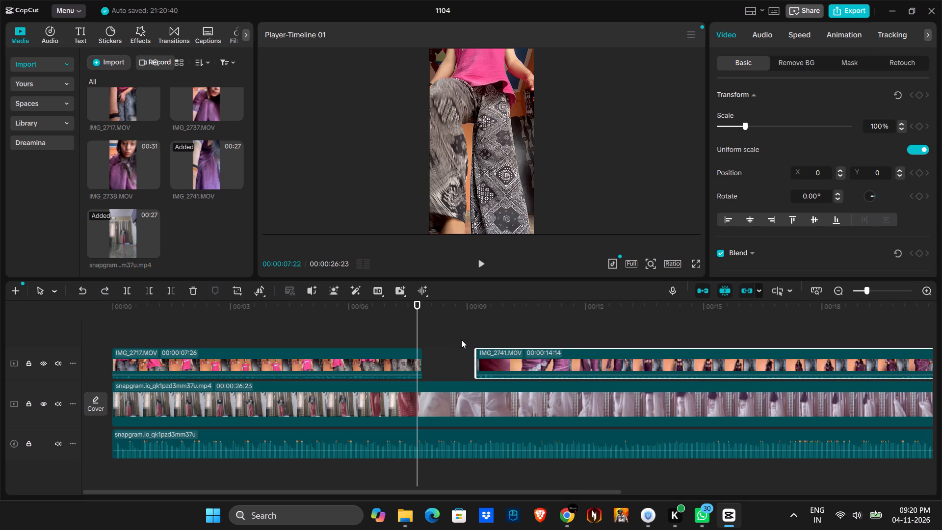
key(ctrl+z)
Shift IMG_2741.MOV slightly later and extend the end of IMG_2717.MOV to meet it, giving a duration of 00:00:08:05.
click(405, 360)
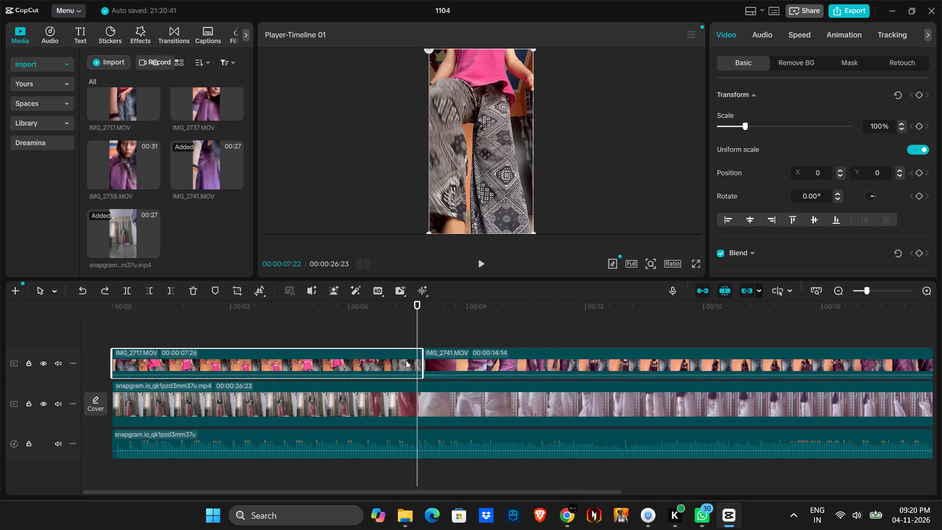
drag(423, 360, 431, 360)
drag(425, 360, 427, 360)
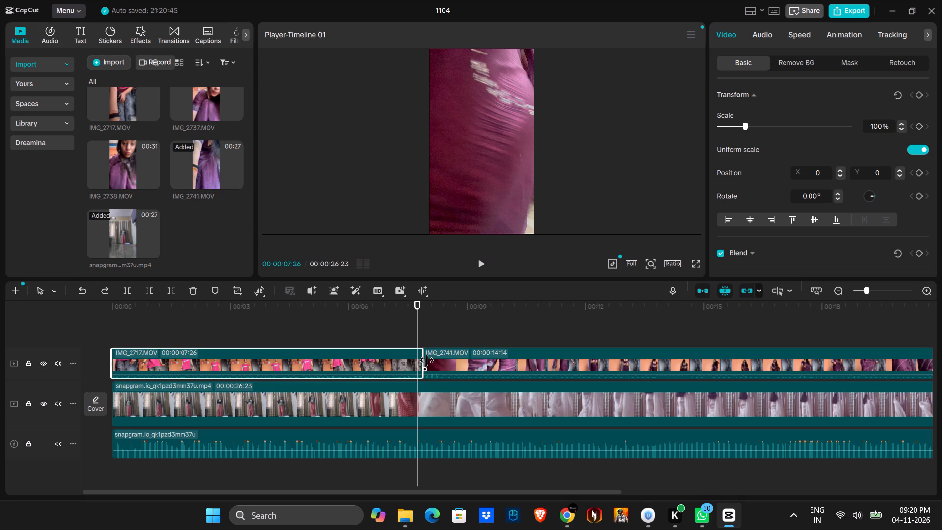
drag(427, 360, 439, 360)
drag(435, 358, 438, 358)
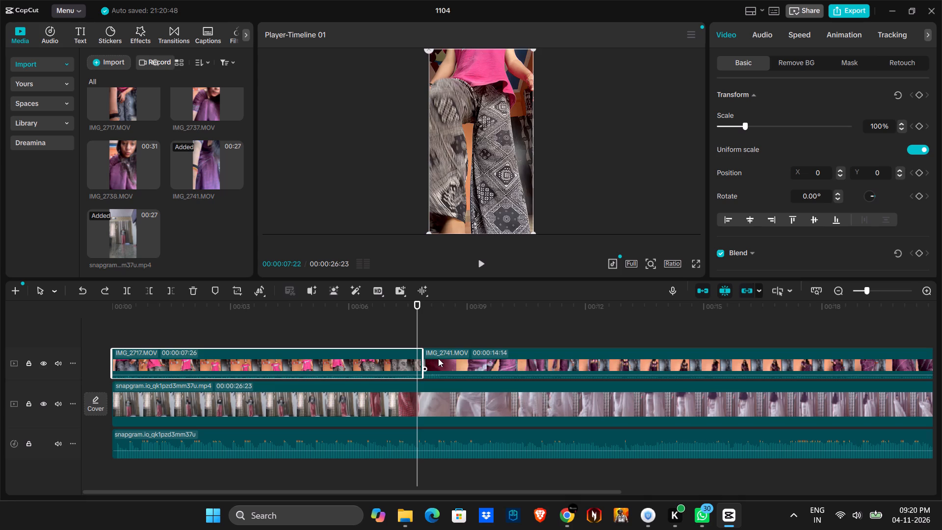
drag(438, 358, 447, 357)
click(417, 357)
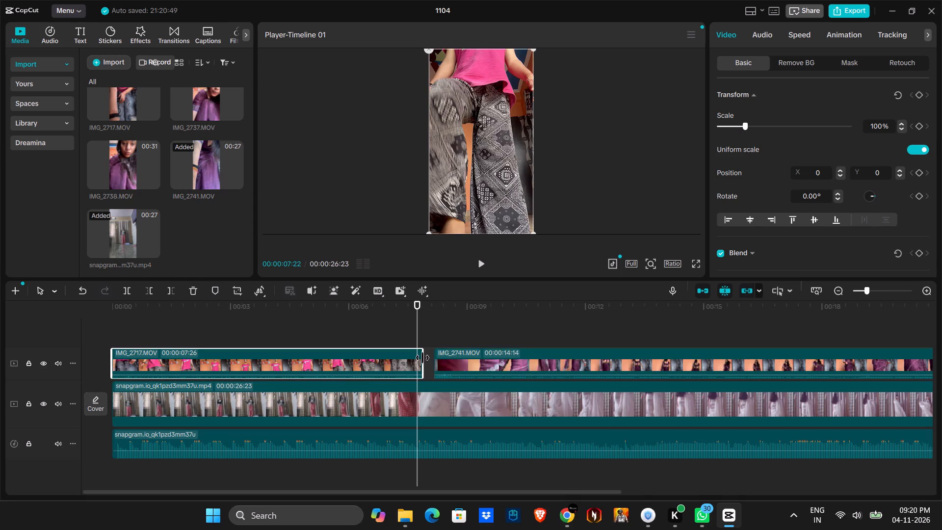
drag(422, 358, 438, 359)
Review the frames around the join and trim the end of IMG_2717.MOV to a duration of 00:00:08:03.
click(429, 309)
click(437, 307)
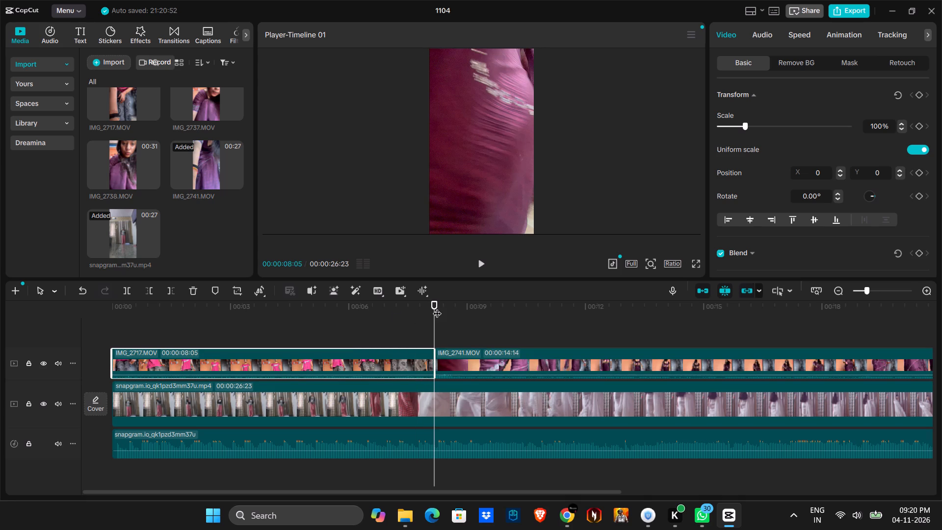
click(430, 306)
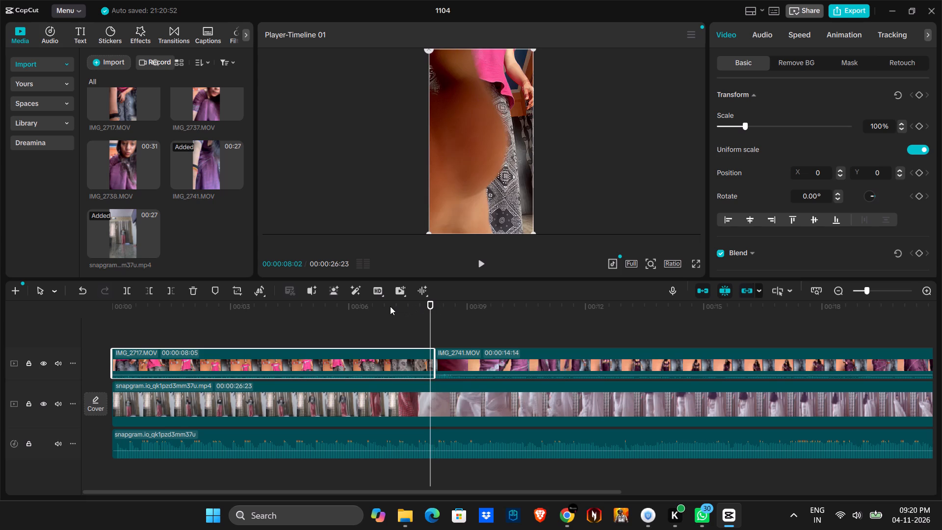
click(386, 306)
key(space)
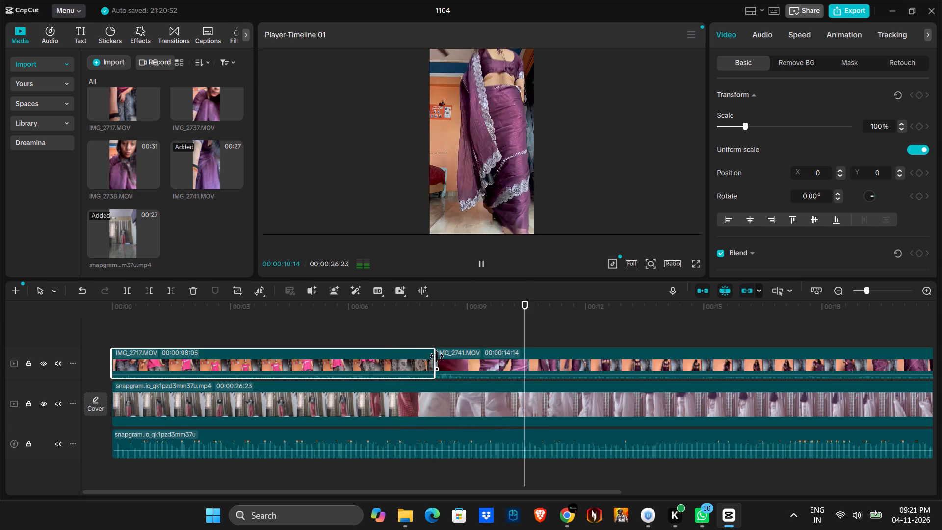
drag(435, 359, 434, 359)
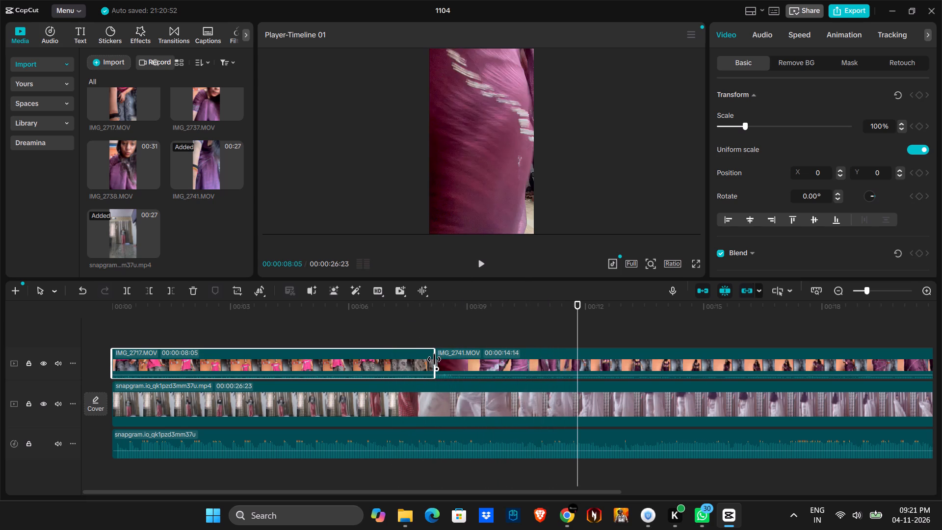
drag(434, 359, 429, 359)
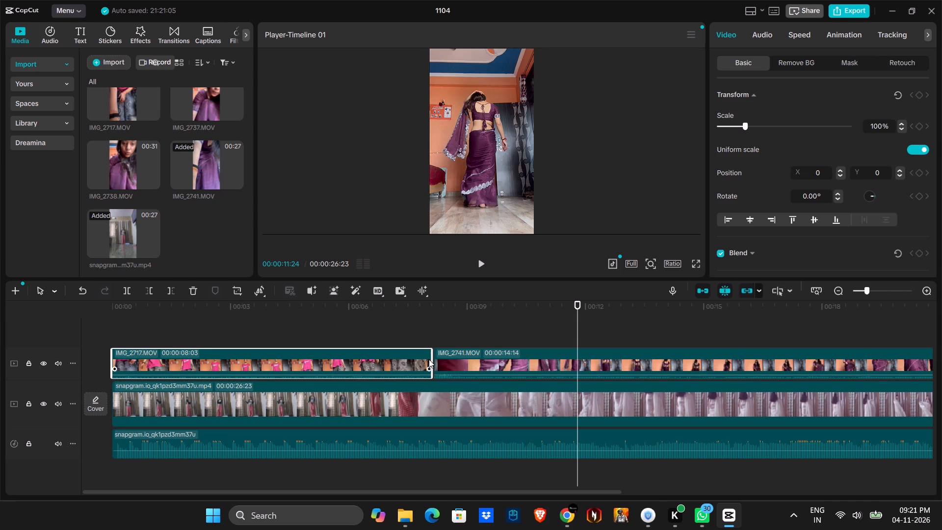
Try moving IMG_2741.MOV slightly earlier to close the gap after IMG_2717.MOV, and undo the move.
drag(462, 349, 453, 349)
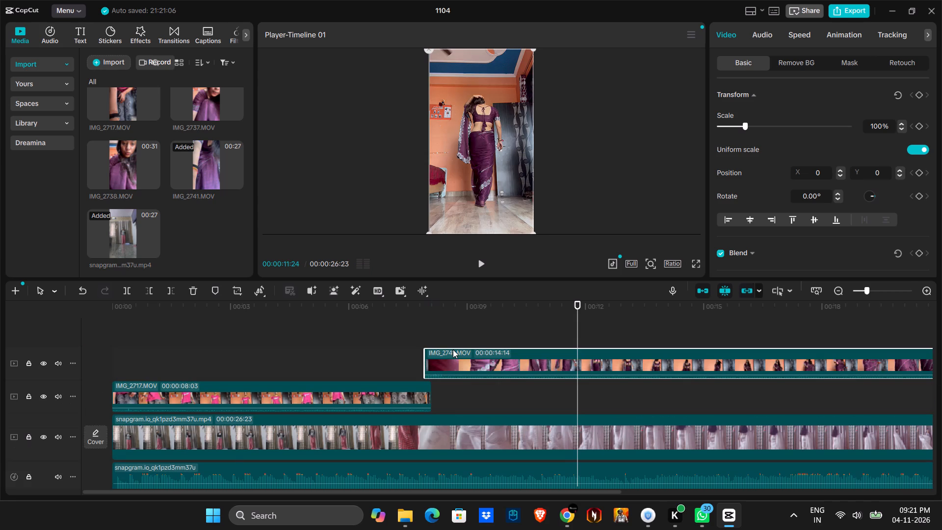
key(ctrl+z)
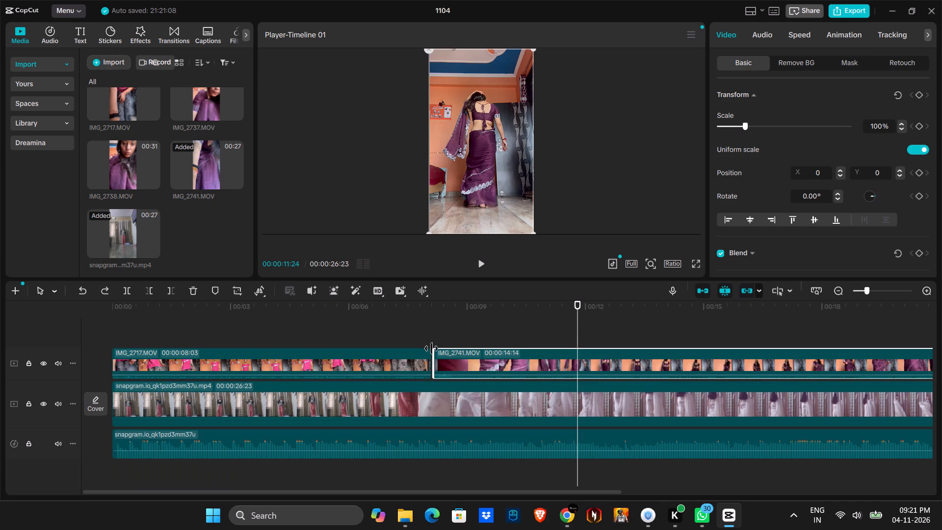
Check the frames around the join and move IMG_2741.MOV slightly earlier to meet the end of IMG_2717.MOV at 00:00:08:03.
click(439, 314)
ctrl+scroll(439, 314, up, 4)
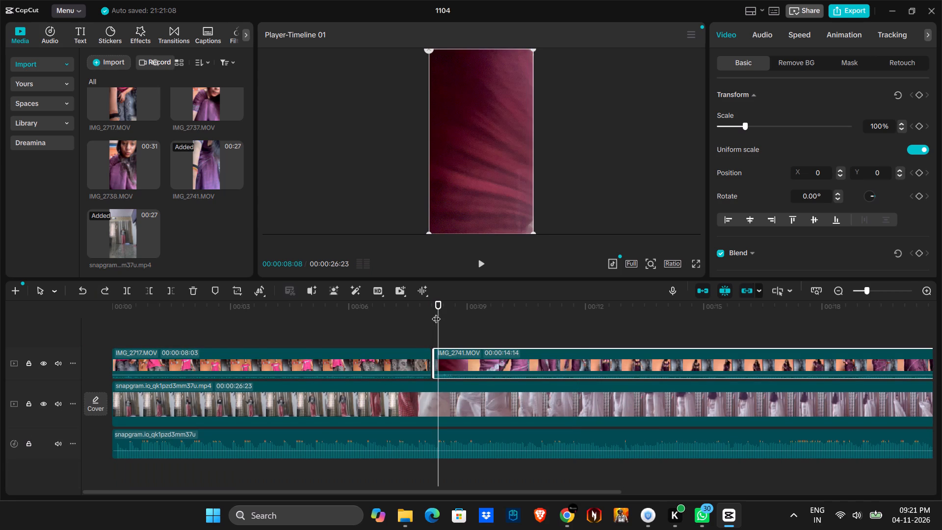
click(435, 304)
ctrl+scroll(435, 304, up, 5)
click(470, 308)
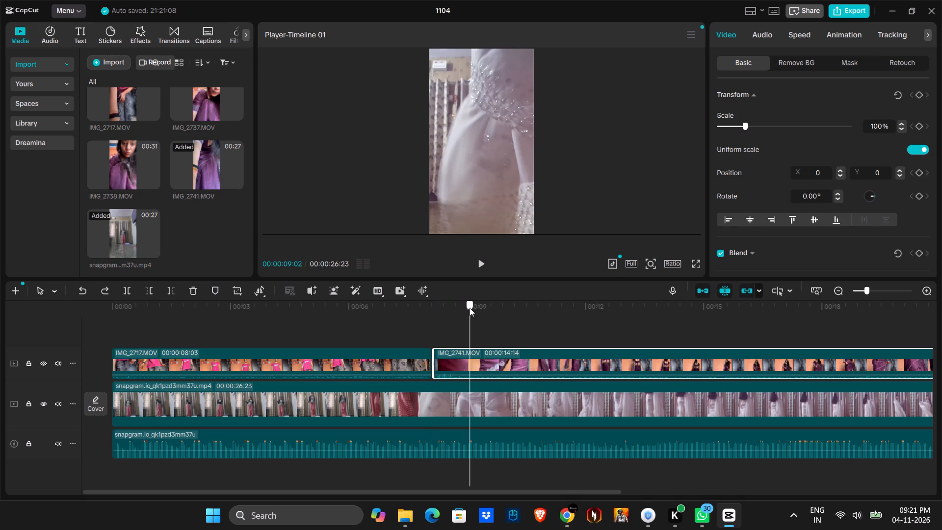
click(424, 334)
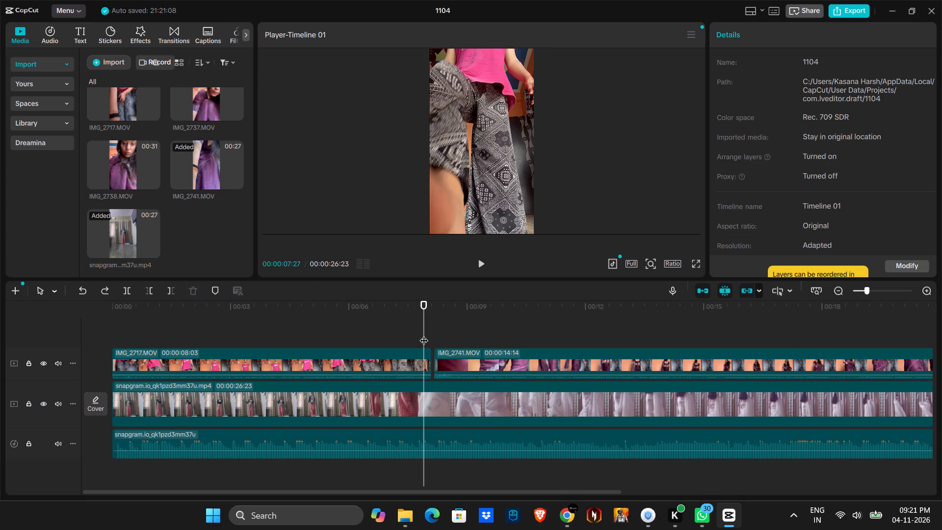
drag(473, 353, 472, 358)
Play back the edit from near the start and across the join to check the outfit transition against the audio.
key(space)
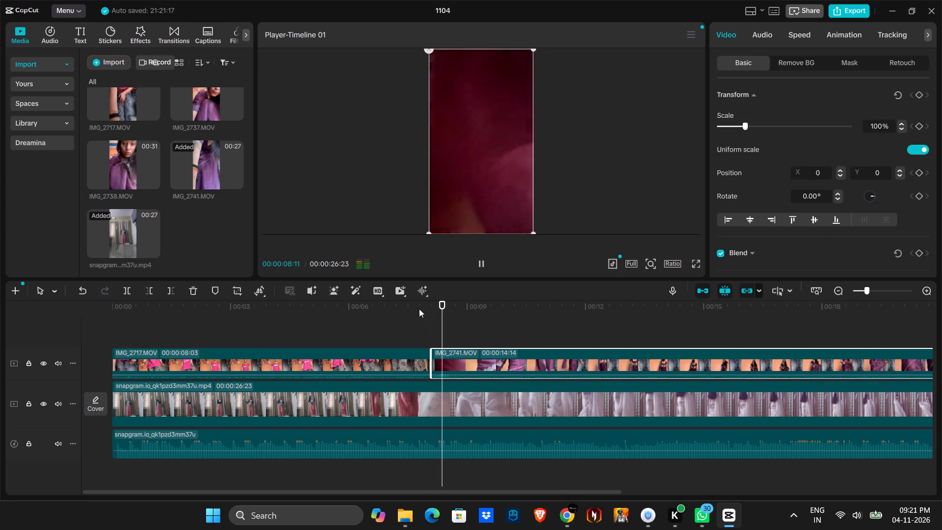
click(359, 307)
key(space)
key(space)
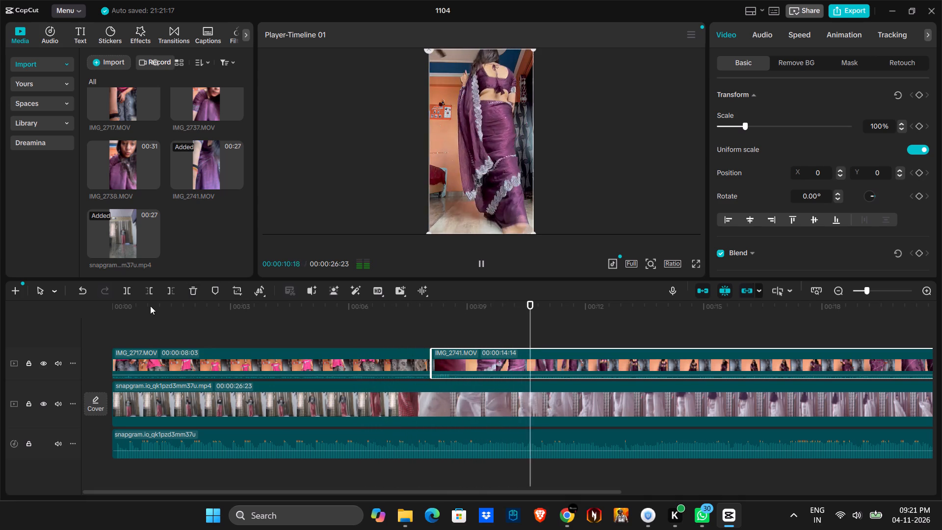
click(135, 306)
key(space)
key(space)
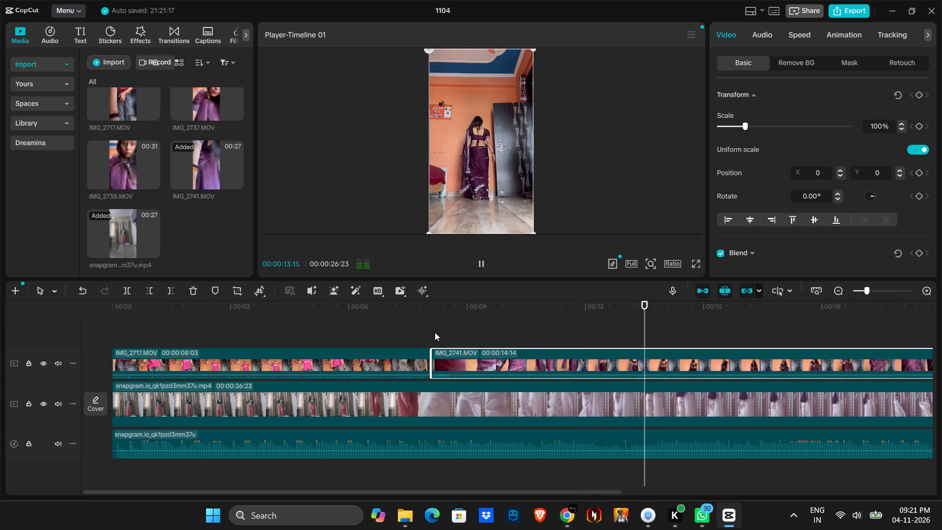
click(434, 308)
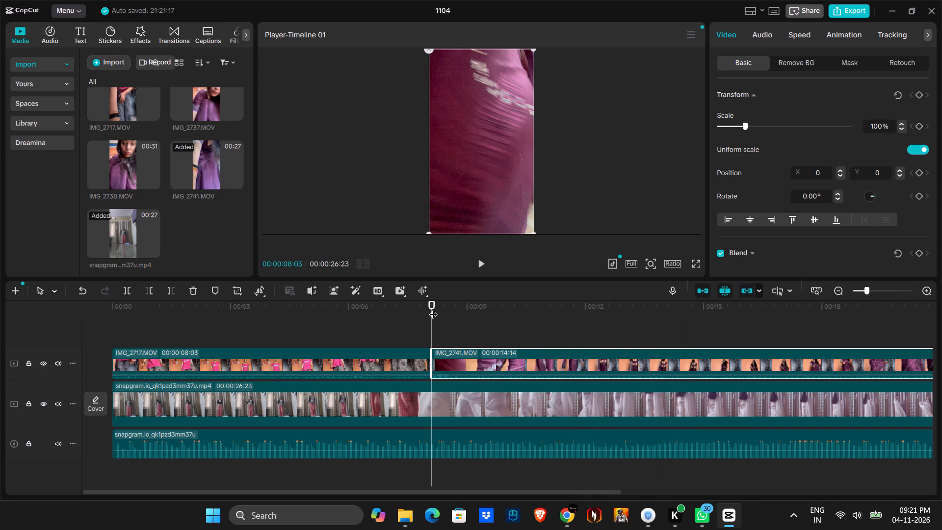
key(space)
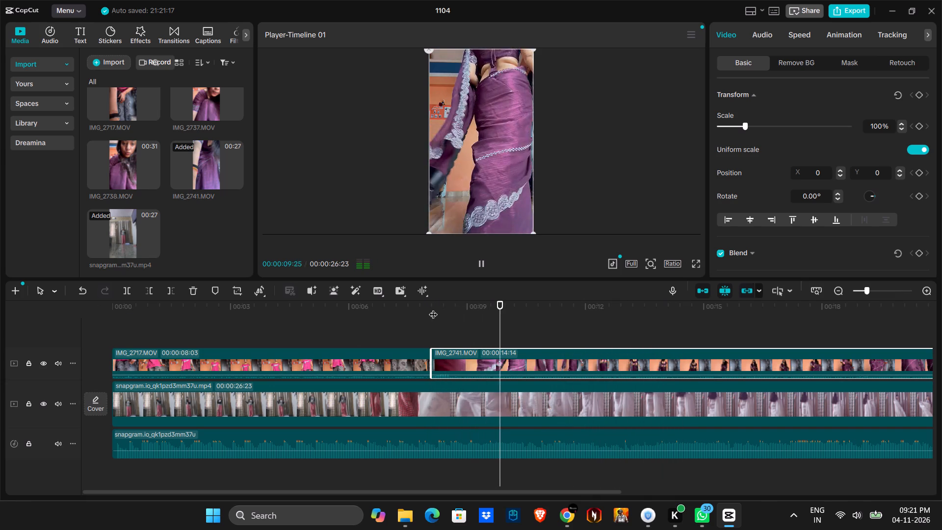
key(space)
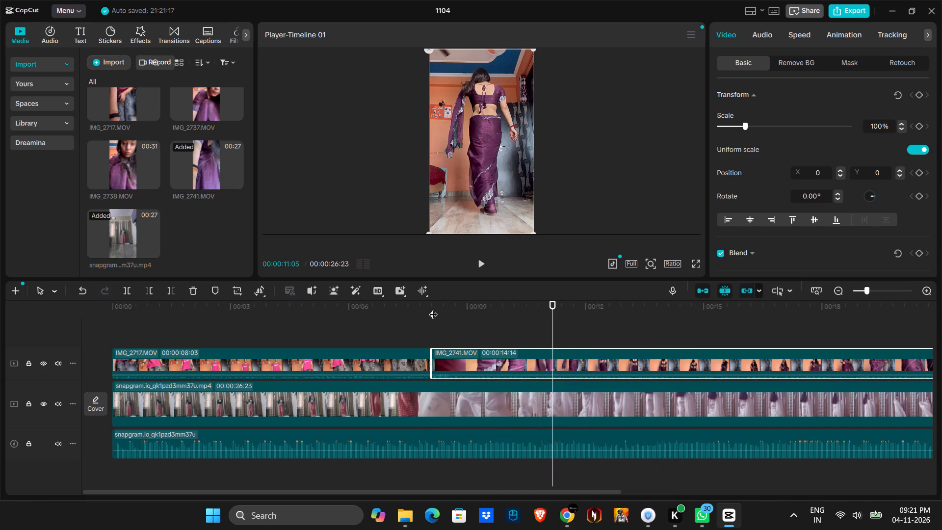
key(space)
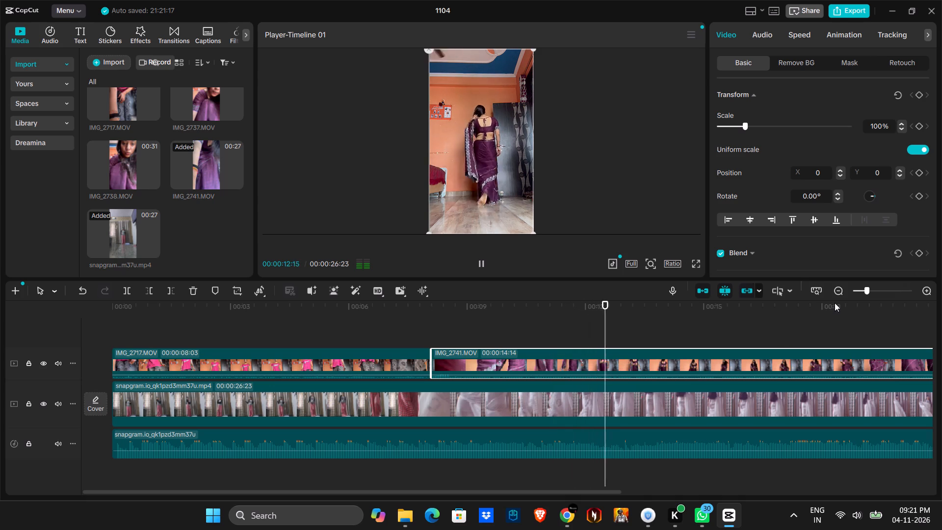
Split IMG_2741.MOV at 00:00:13:20, where she stands with her back to the camera, and delete the part after the cut.
click(849, 303)
drag(845, 305, 941, 325)
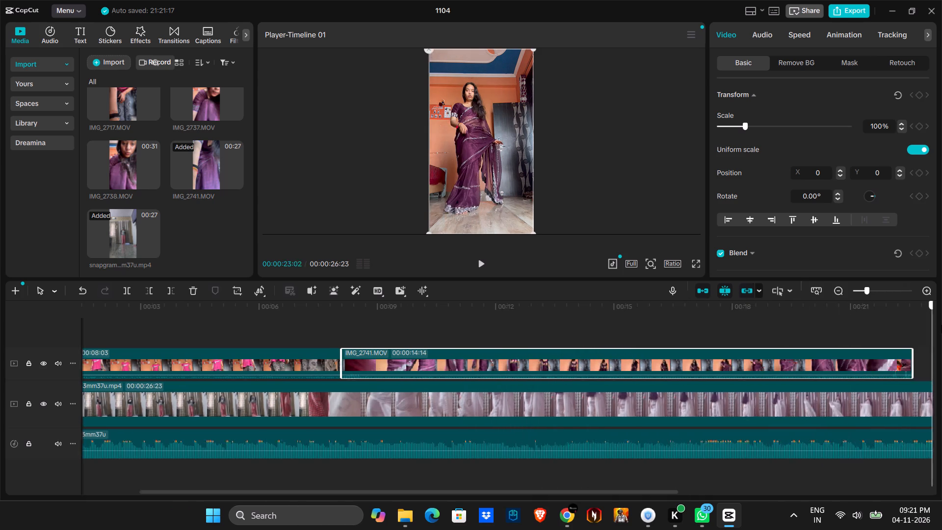
drag(941, 325, 433, 366)
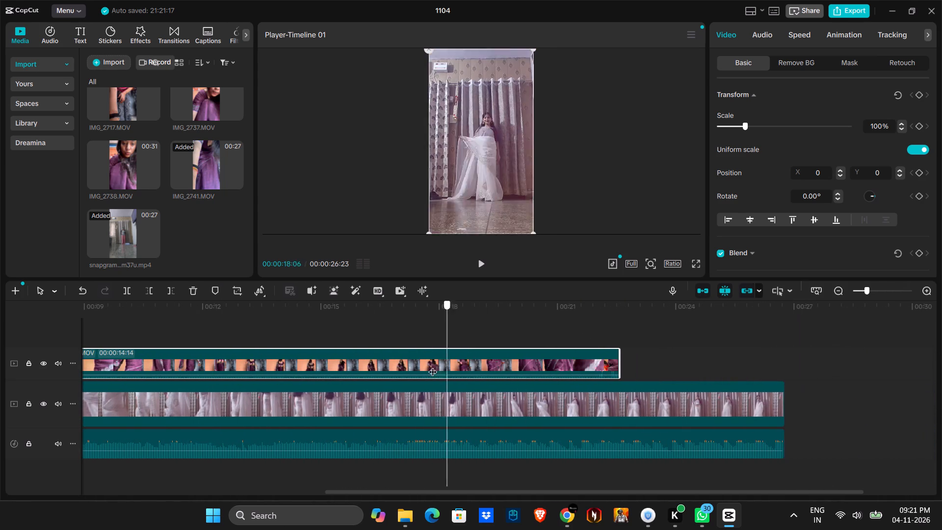
drag(433, 366, 380, 363)
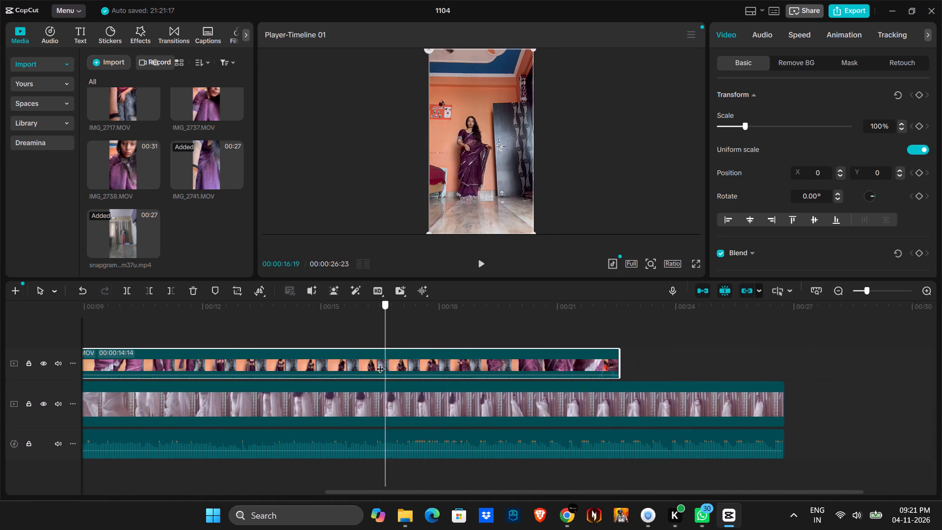
drag(380, 363, 288, 367)
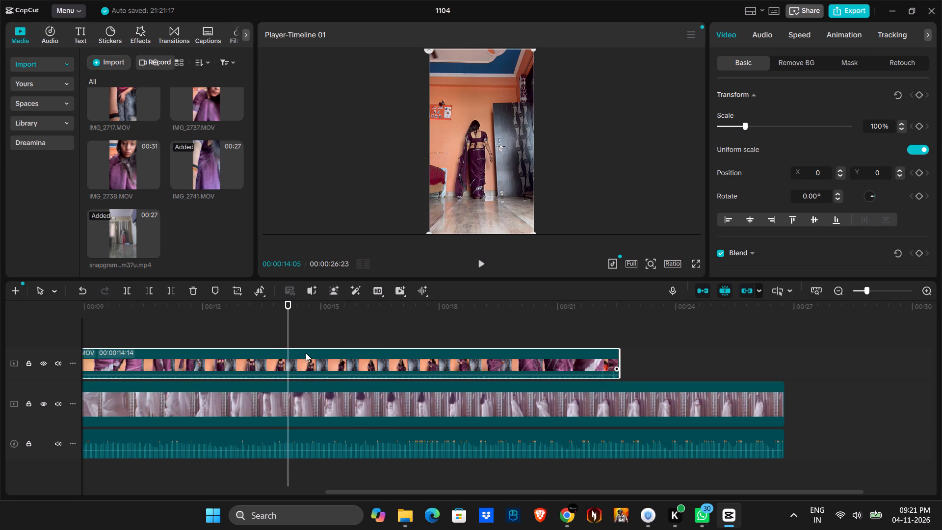
click(277, 306)
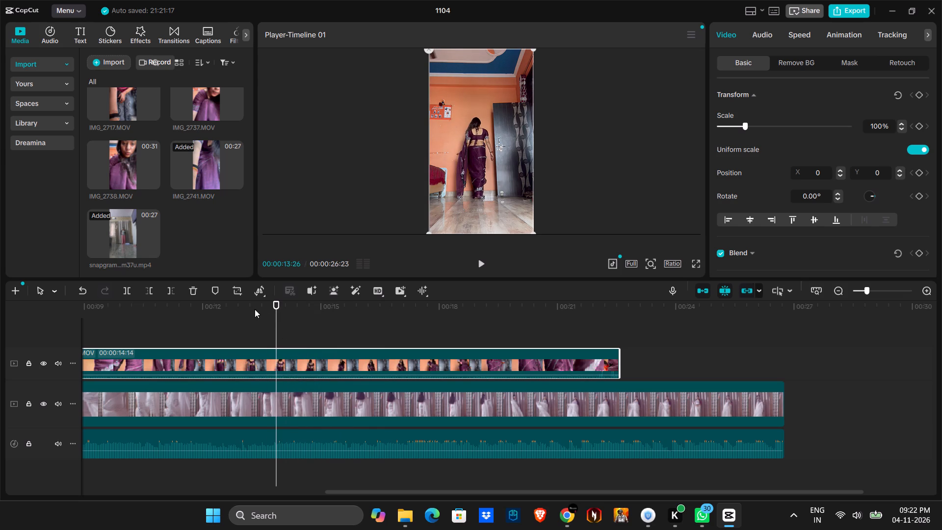
click(255, 309)
click(269, 309)
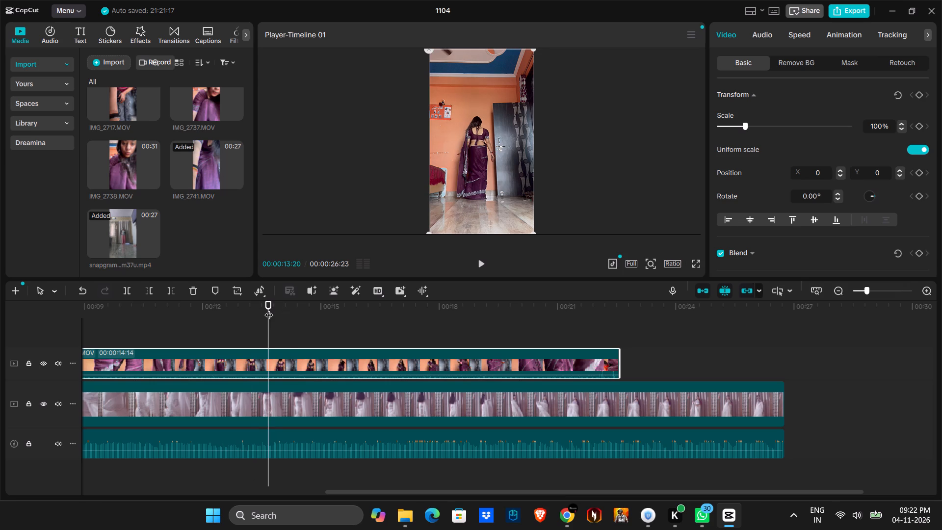
click(290, 354)
key(ctrl+b)
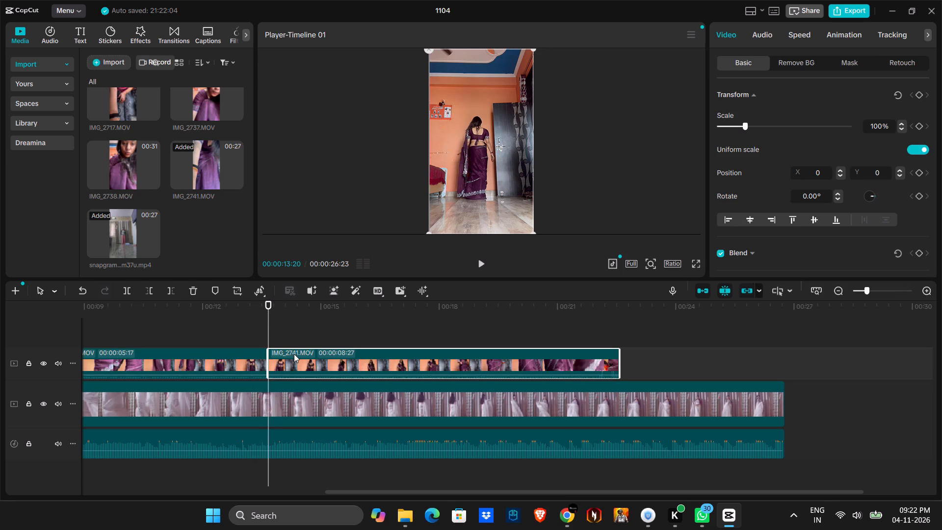
click(312, 354)
key(Delete)
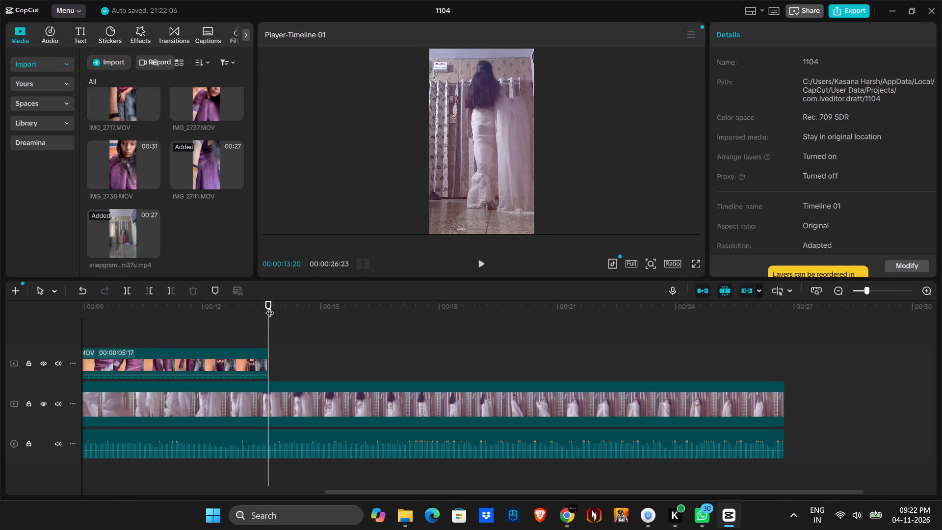
Set the rotation of IMG_2717.MOV to 1.00° and its scale to 106%.
drag(270, 307, 435, 346)
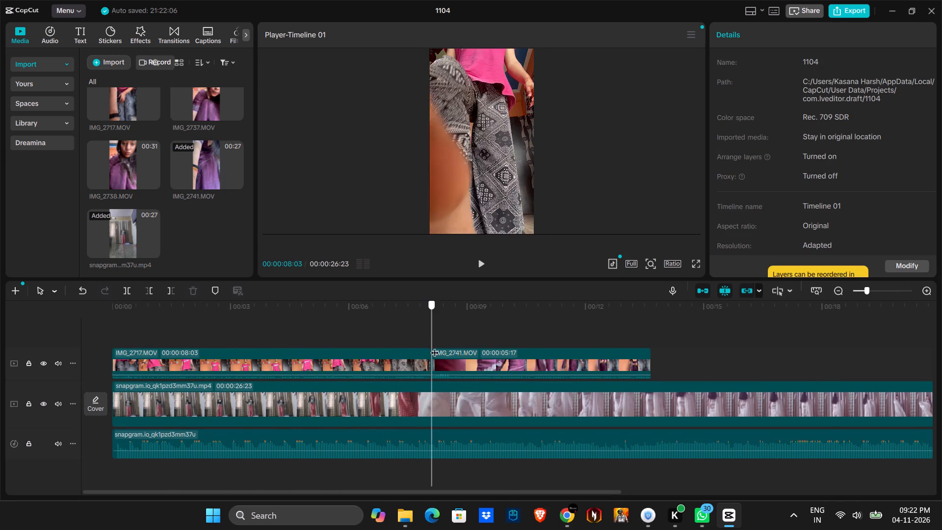
drag(435, 346, 467, 351)
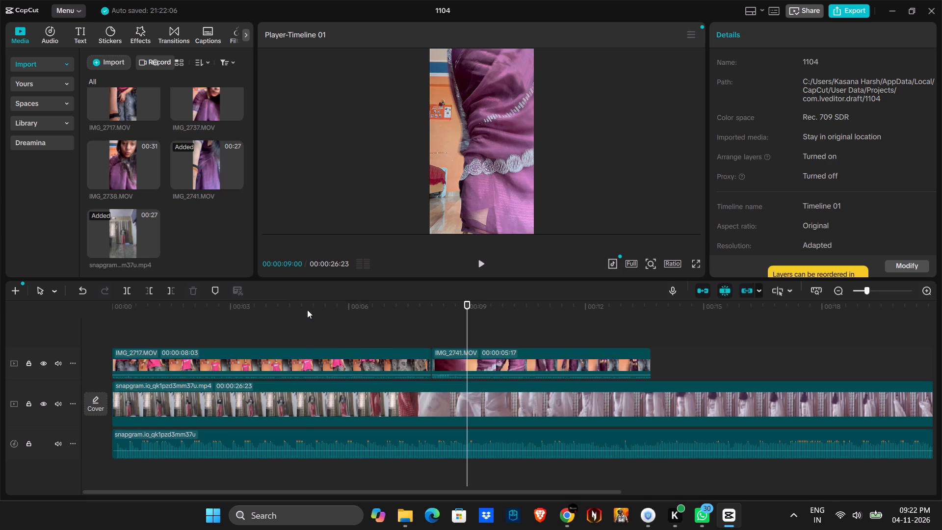
click(306, 310)
click(321, 362)
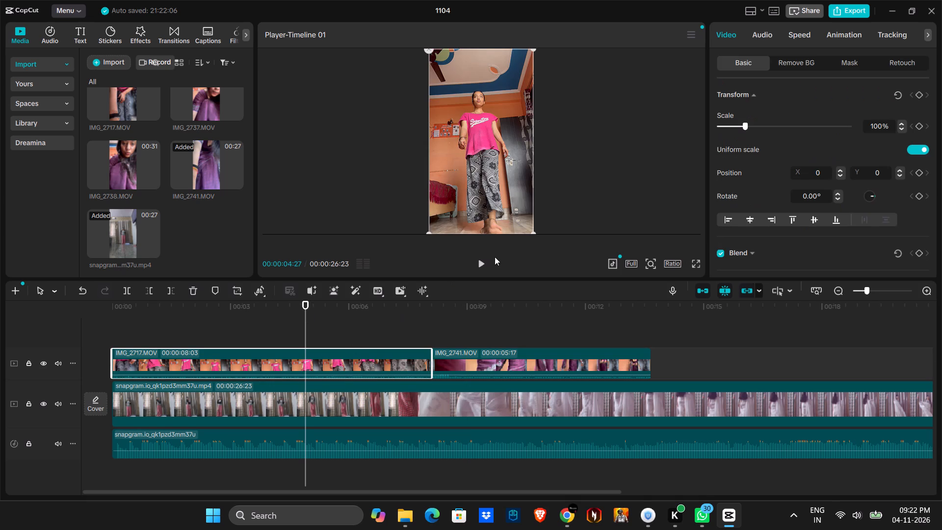
double_click(840, 195)
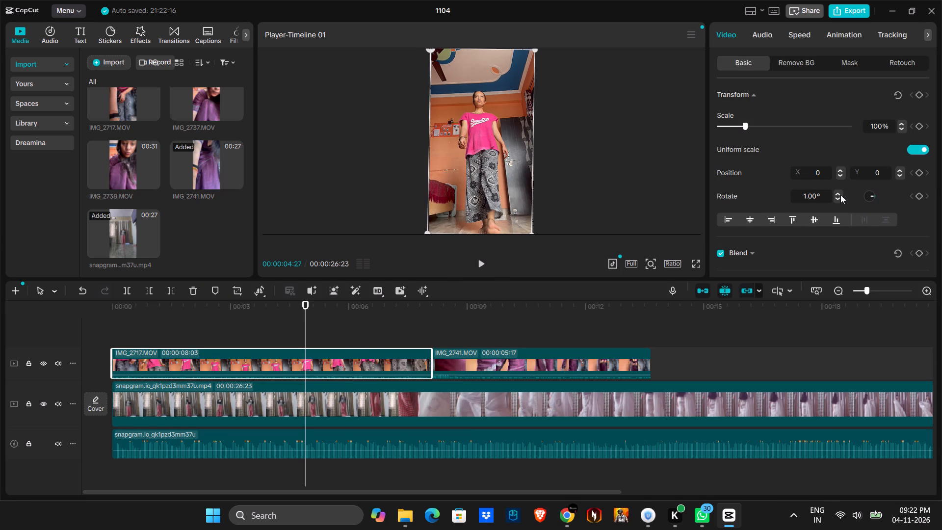
triple_click(902, 122)
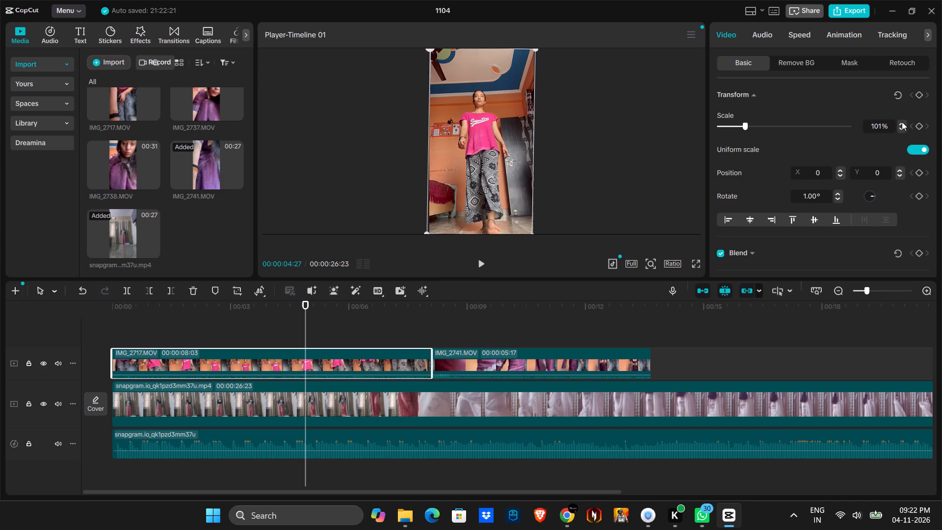
click(902, 122)
double_click(902, 122)
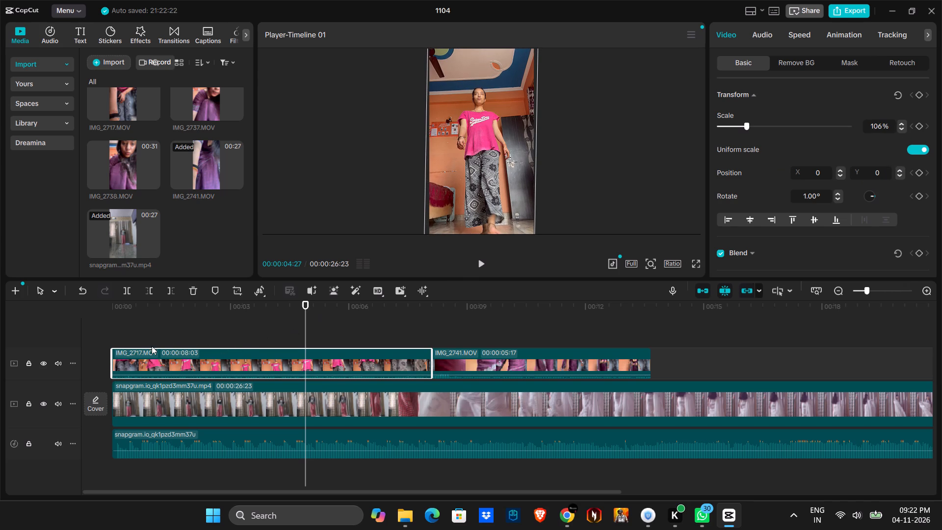
Play the edit from the start through the end of IMG_2741.MOV to review both clips.
click(117, 305)
key(space)
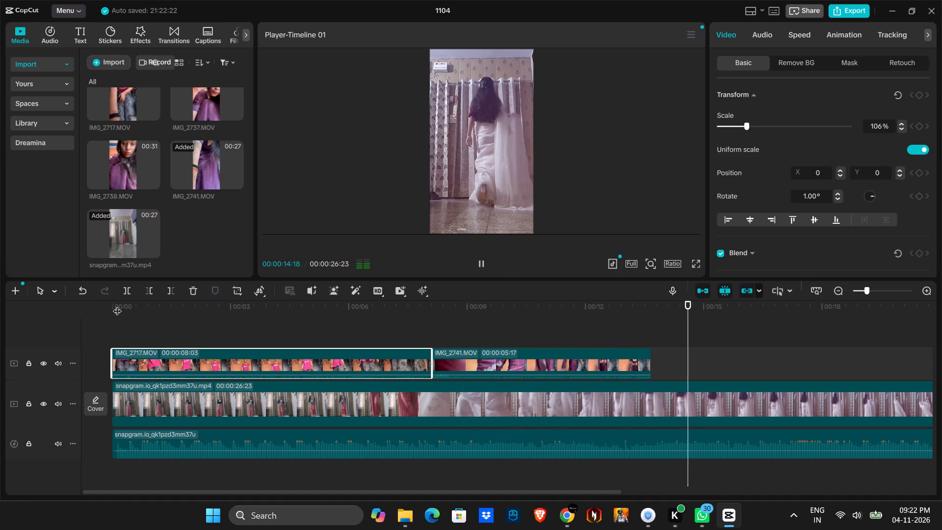
key(space)
Apply a Custom speed curve to the shortened IMG_2741.MOV clip.
click(498, 355)
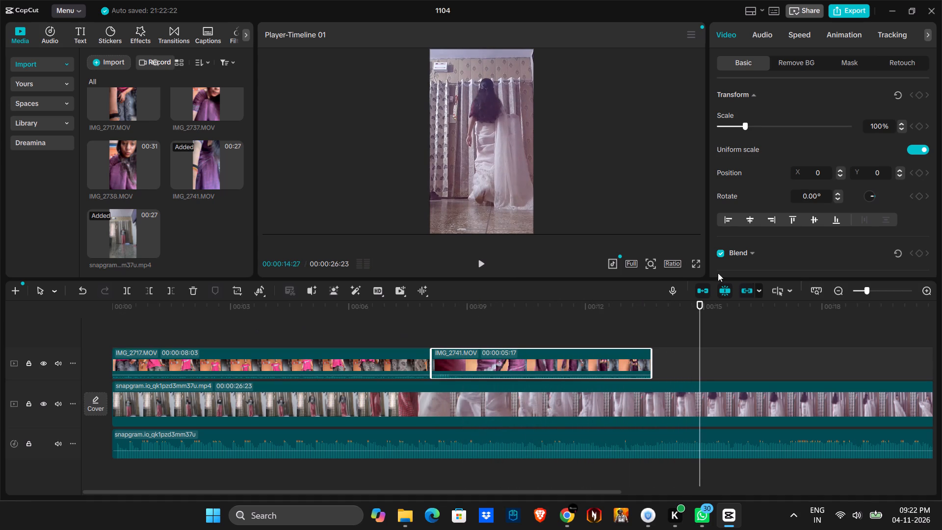
click(459, 310)
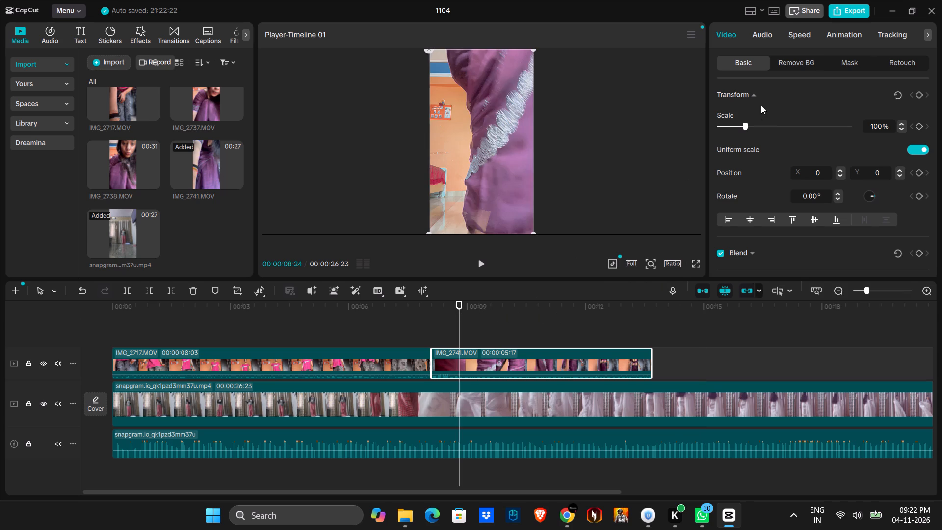
click(796, 31)
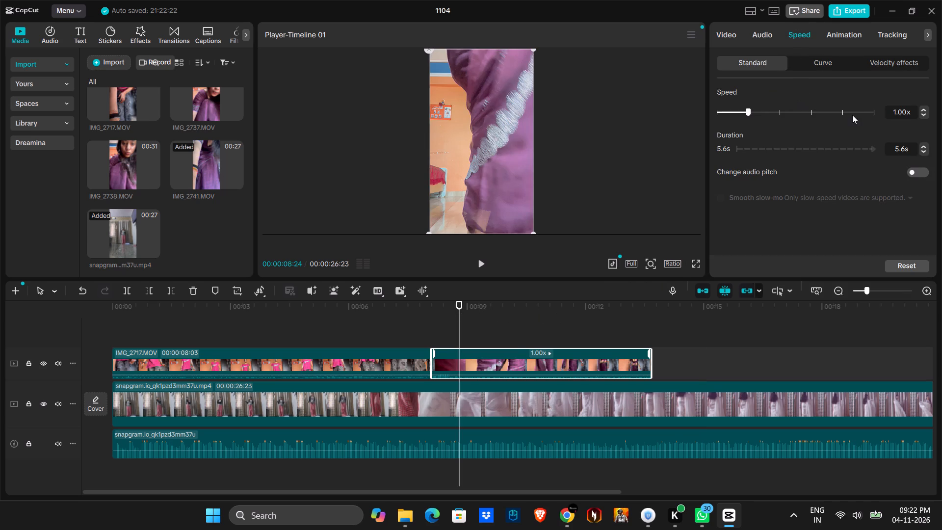
click(821, 59)
click(777, 115)
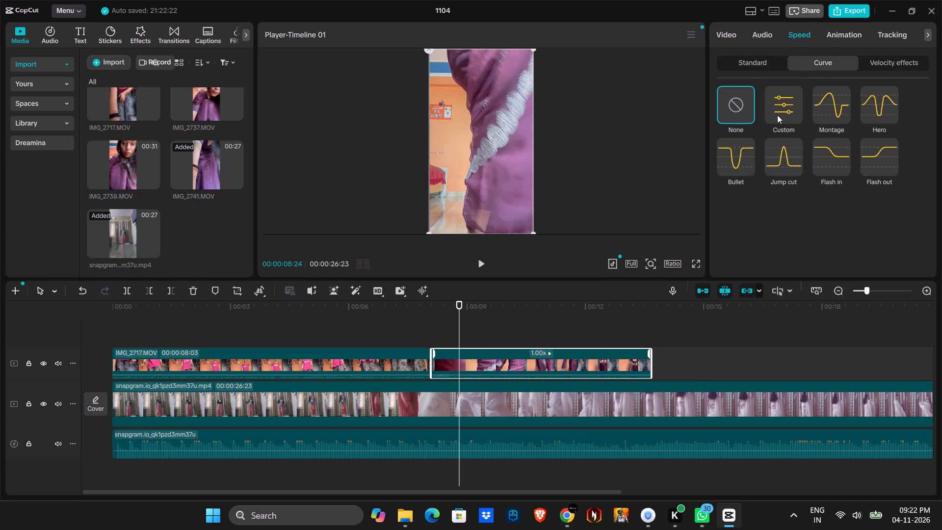
scroll(765, 223, down, 2)
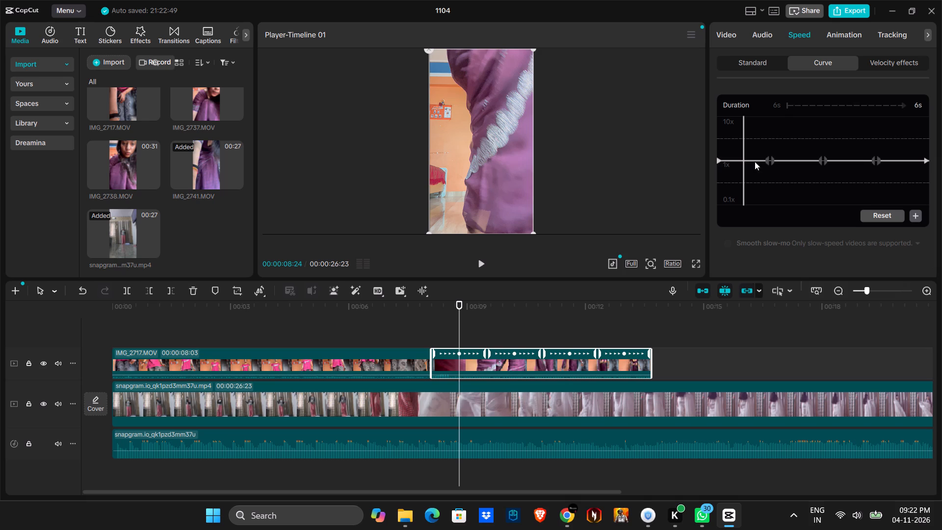
Move the first inner point of IMG_2741.MOV's speed curve earlier, to 00:00:08:29, keeping it at 1x speed.
drag(769, 161, 764, 161)
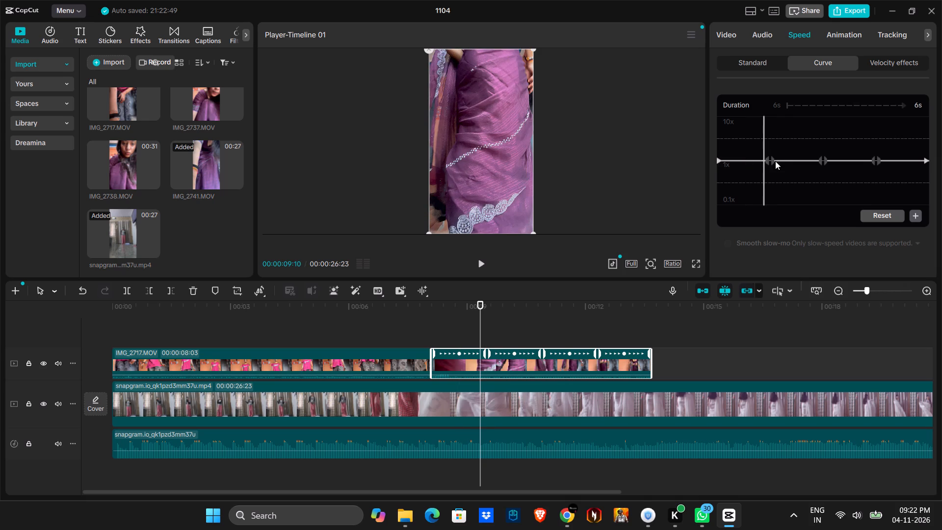
drag(769, 160, 759, 160)
drag(772, 159, 764, 159)
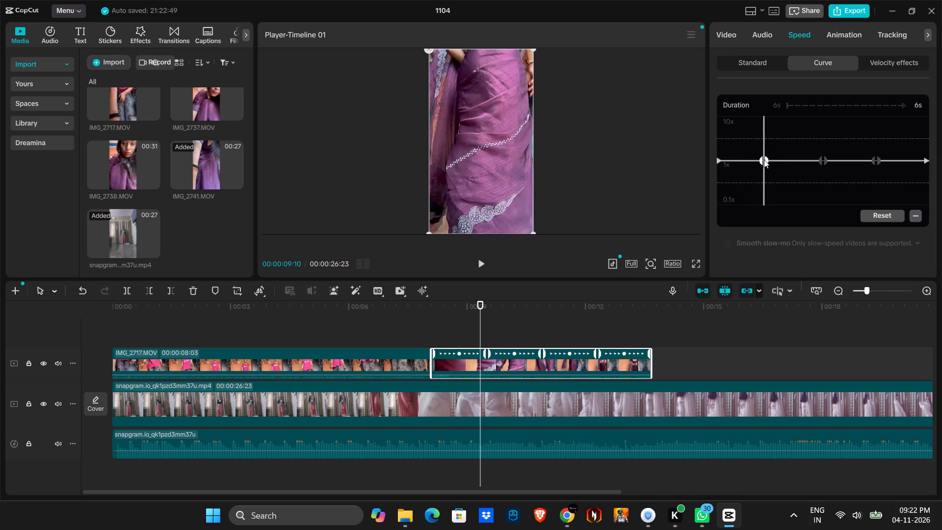
drag(764, 159, 741, 159)
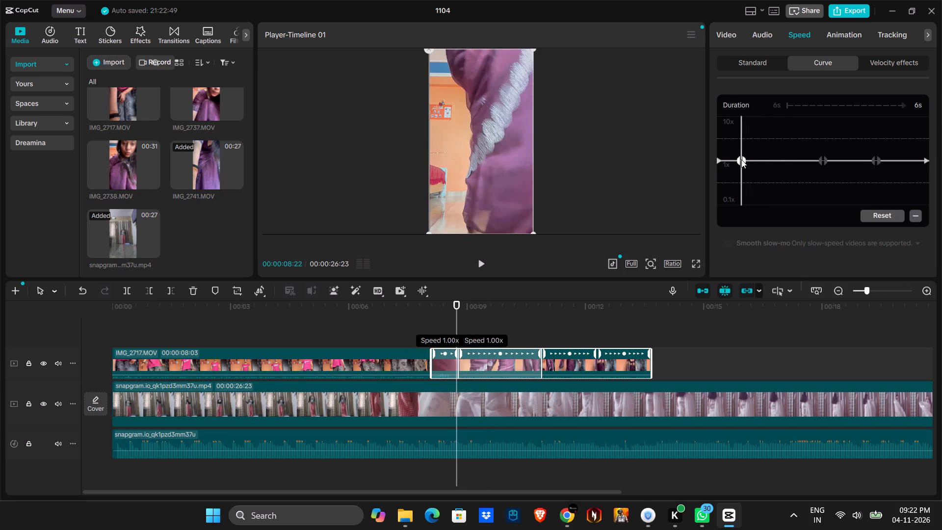
drag(741, 159, 746, 158)
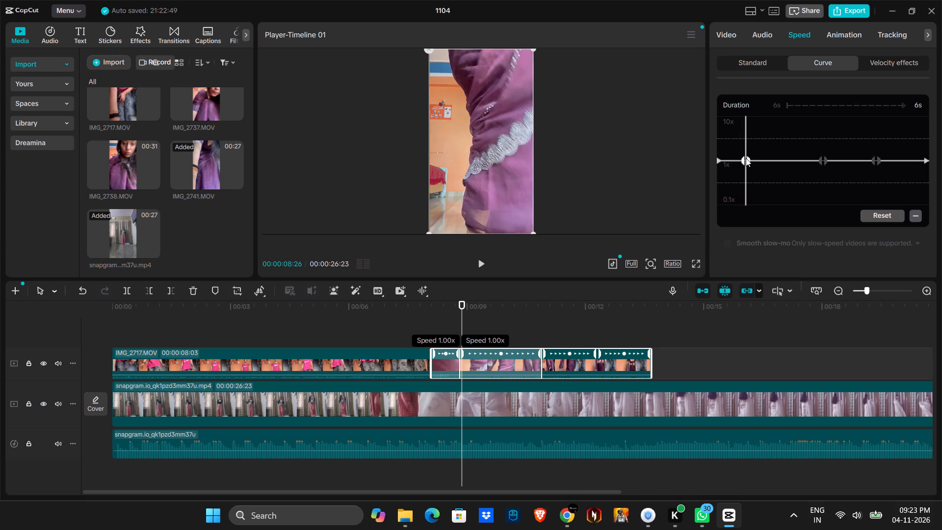
drag(746, 158, 750, 158)
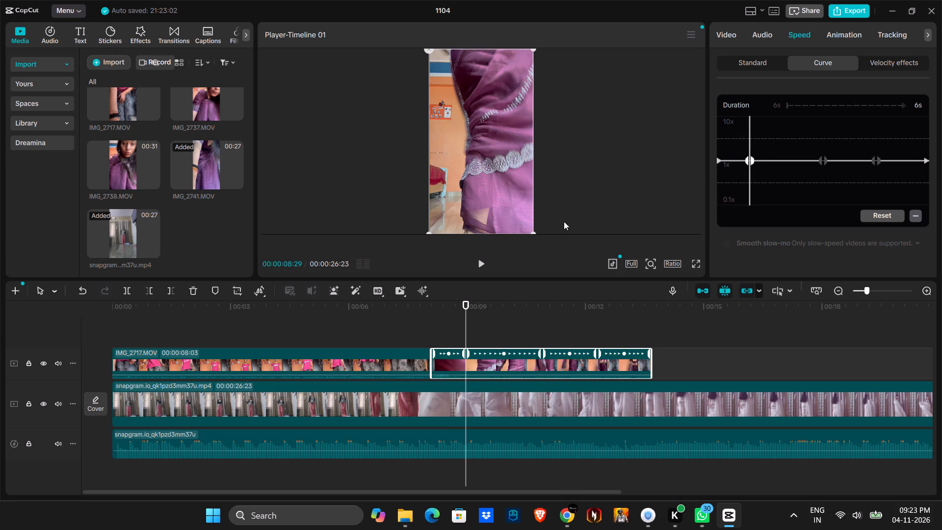
Replay the start of IMG_2741.MOV and move its first inner speed-curve point earlier, to 00:00:08:20, keeping it at 1x.
click(429, 310)
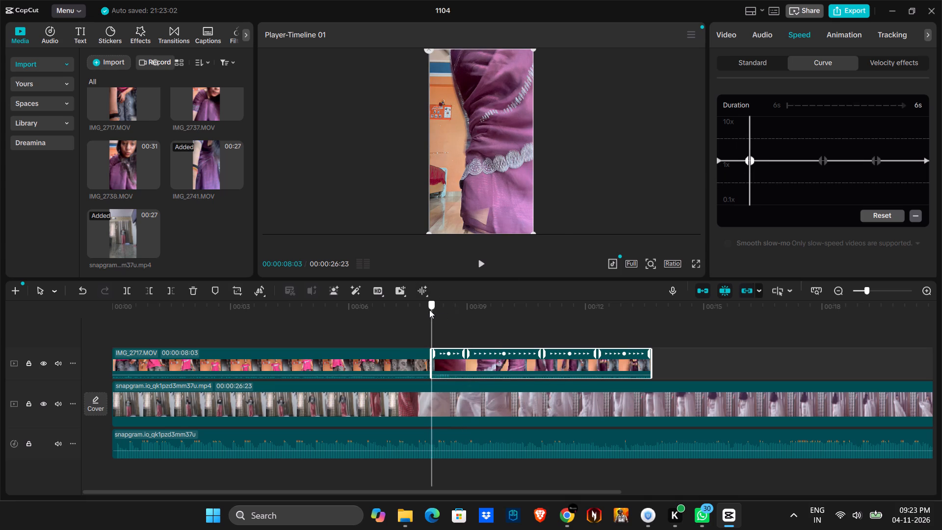
key(space)
key(space)
key(space)
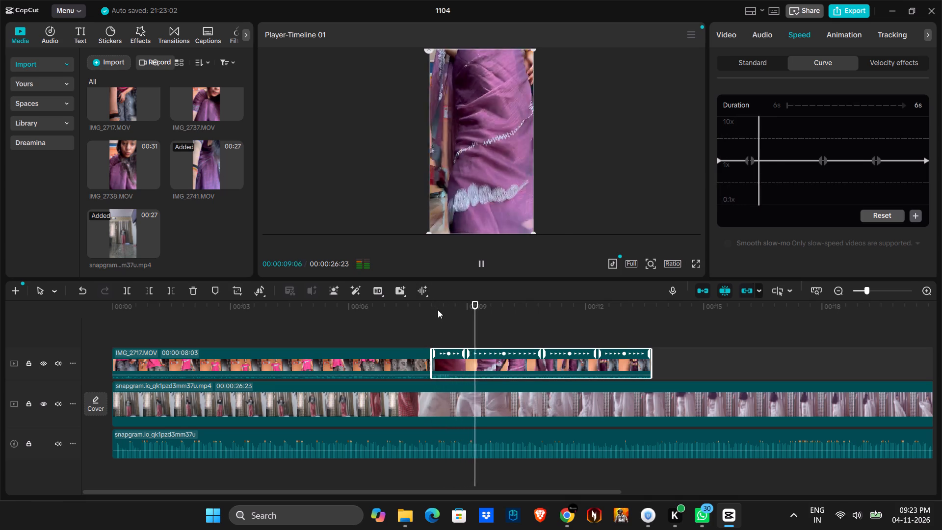
key(space)
click(448, 302)
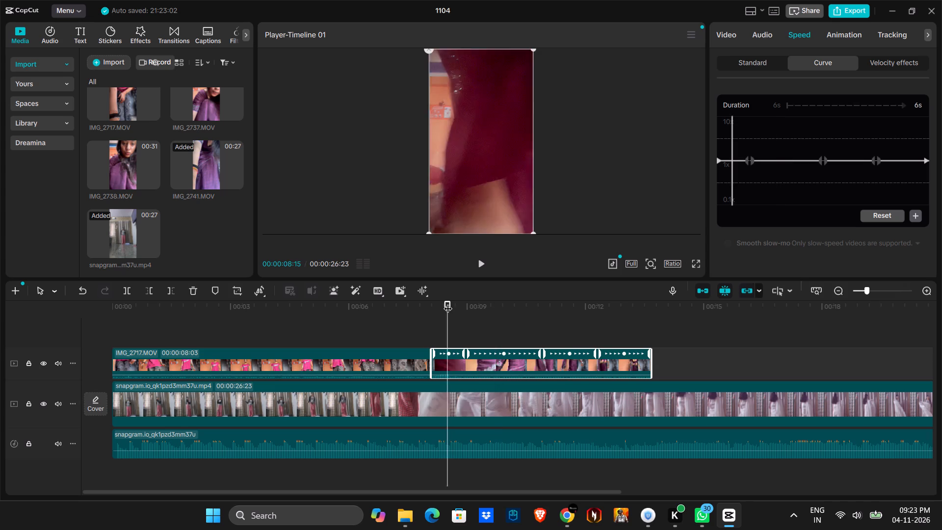
key(space)
key(space)
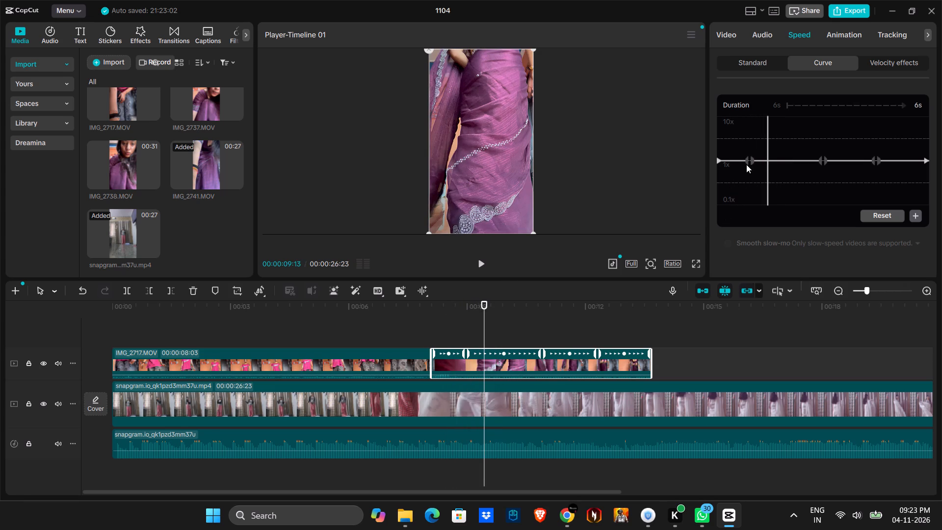
drag(748, 159, 738, 159)
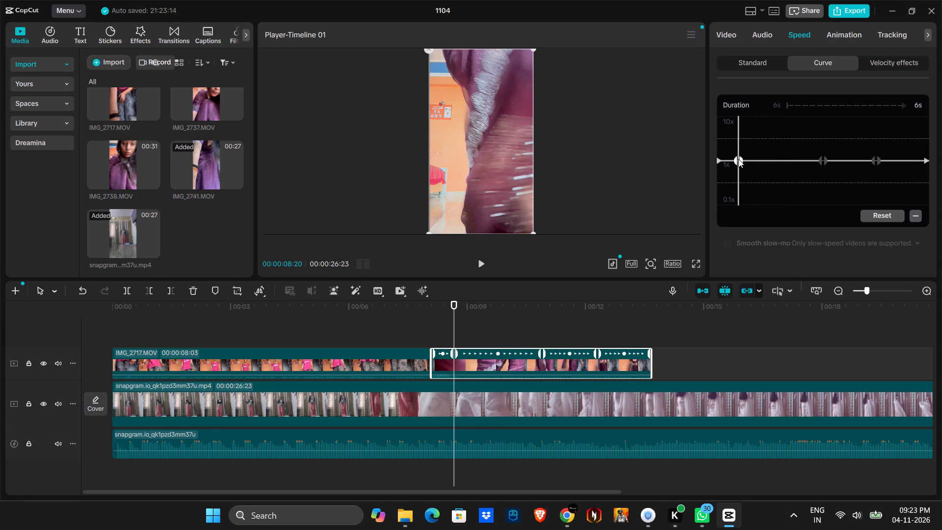
Lower IMG_2741.MOV's speed curve to 0.1x on the outgoing side of the first inner point and both sides of the second.
drag(742, 159, 742, 218)
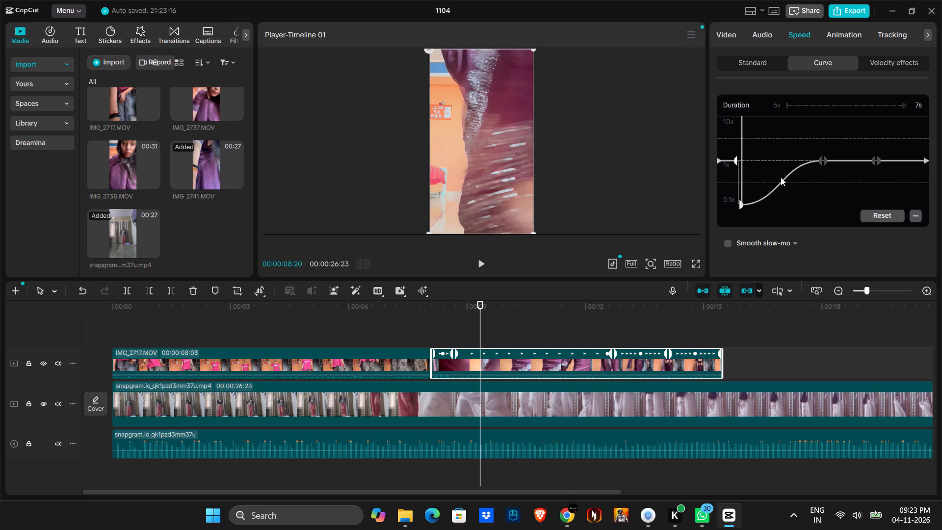
drag(822, 161, 820, 217)
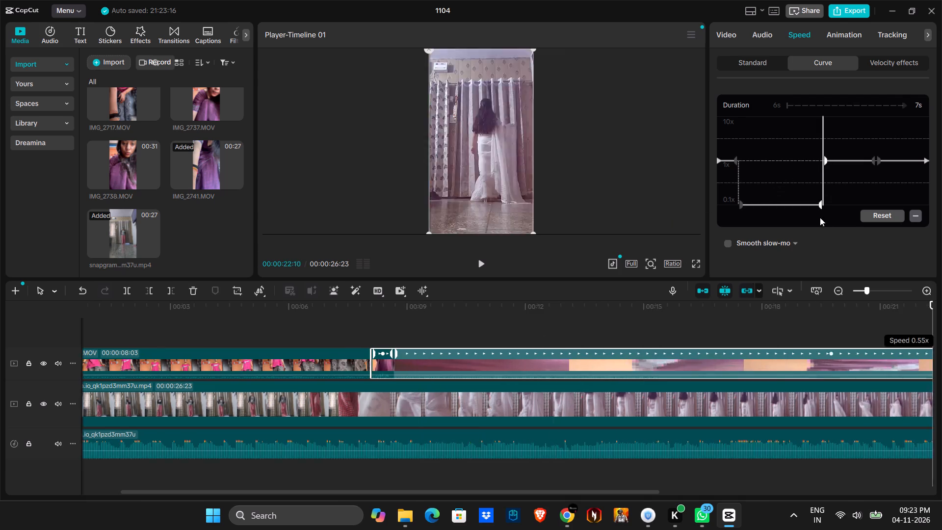
drag(820, 217, 820, 221)
drag(825, 160, 825, 186)
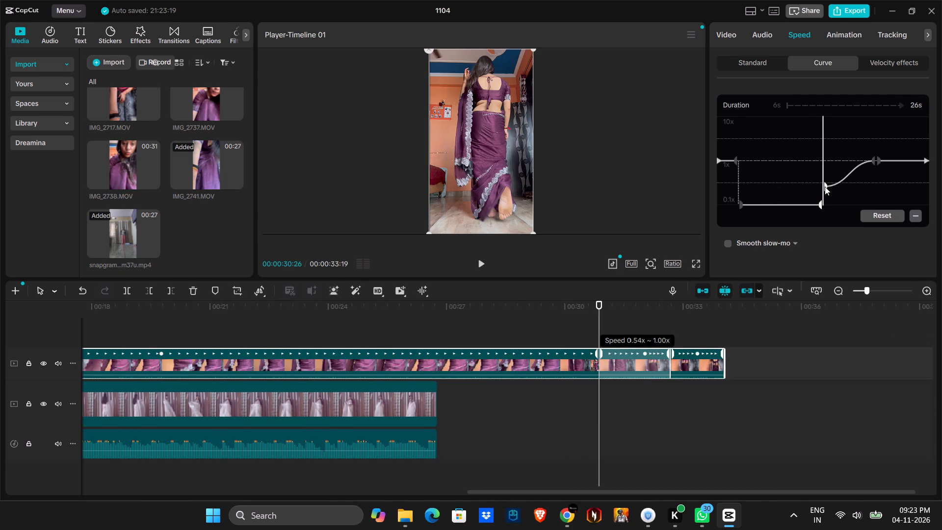
drag(825, 186, 825, 206)
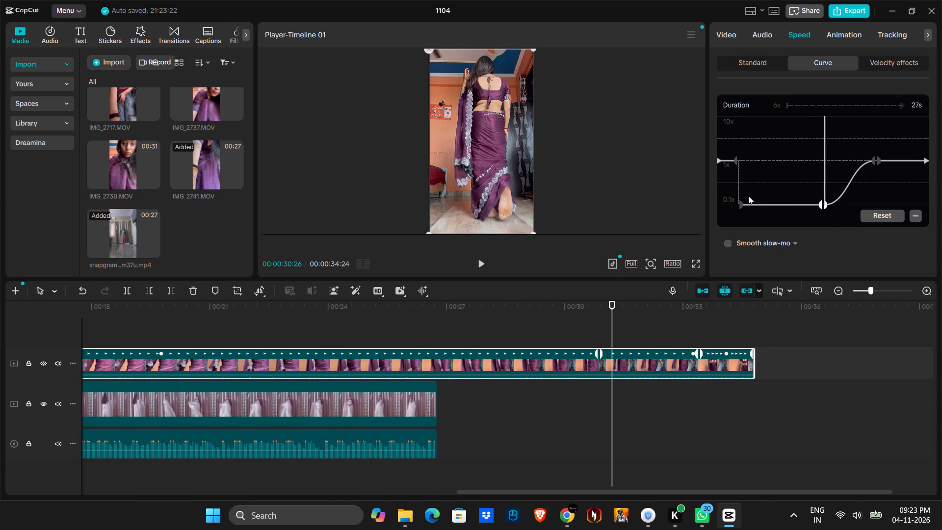
Enable Smooth slow-mo on IMG_2741.MOV with the Optical flow method.
click(790, 243)
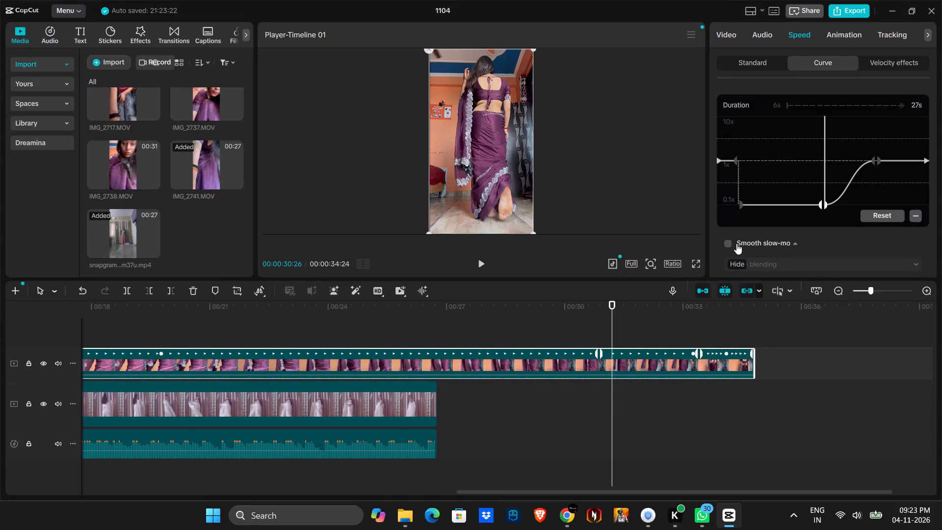
click(729, 242)
scroll(729, 242, down, 1)
click(790, 252)
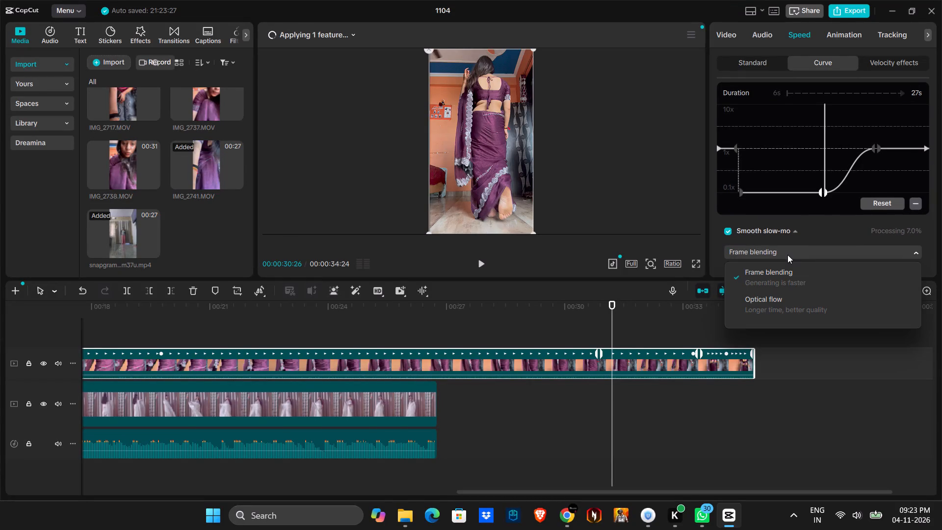
click(754, 298)
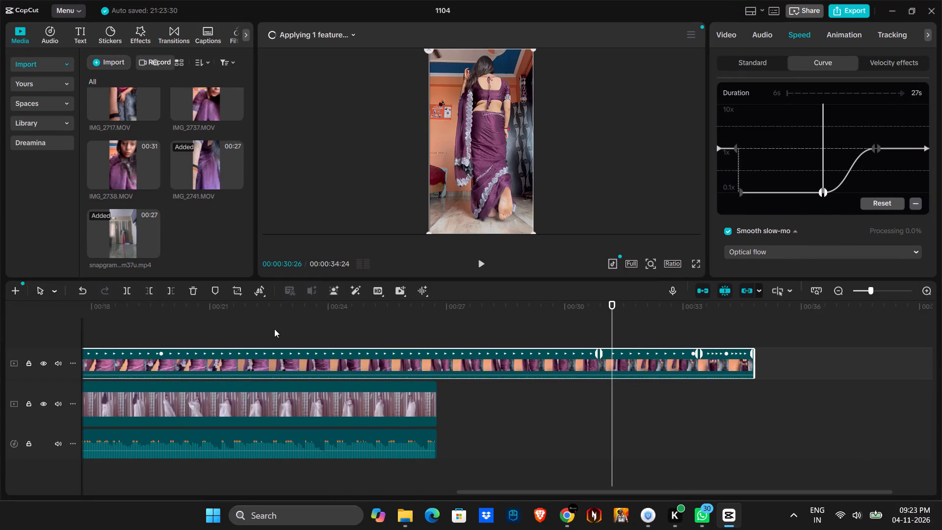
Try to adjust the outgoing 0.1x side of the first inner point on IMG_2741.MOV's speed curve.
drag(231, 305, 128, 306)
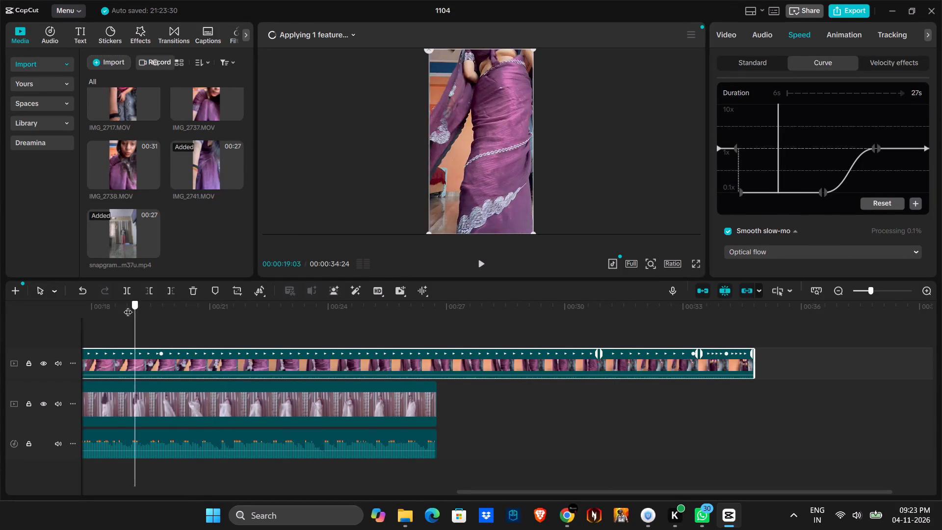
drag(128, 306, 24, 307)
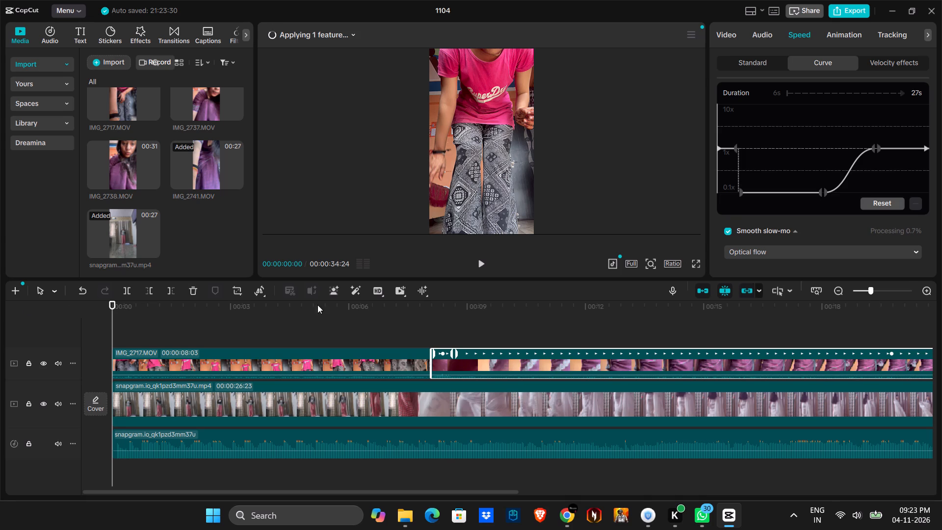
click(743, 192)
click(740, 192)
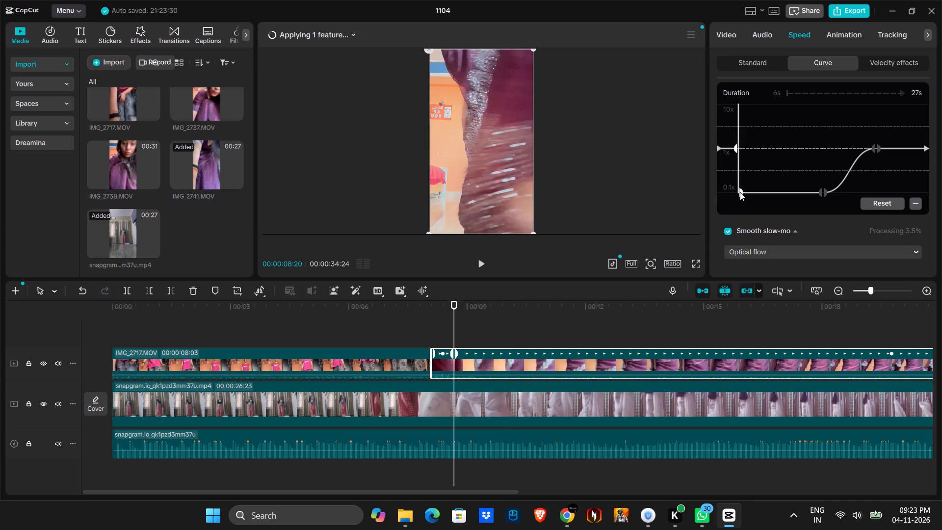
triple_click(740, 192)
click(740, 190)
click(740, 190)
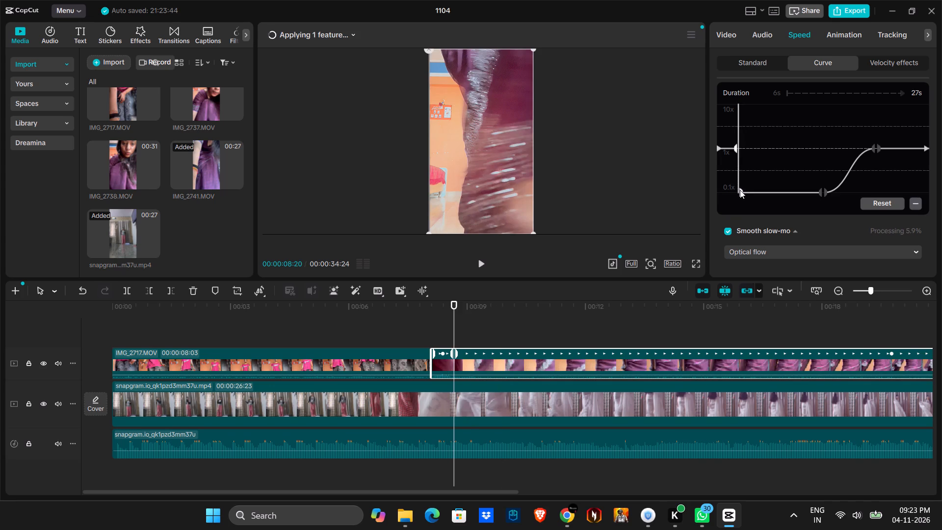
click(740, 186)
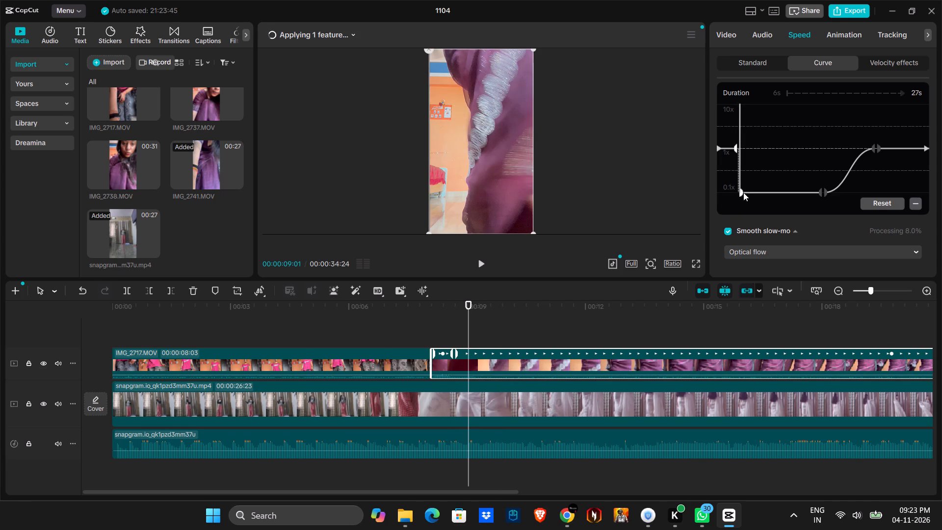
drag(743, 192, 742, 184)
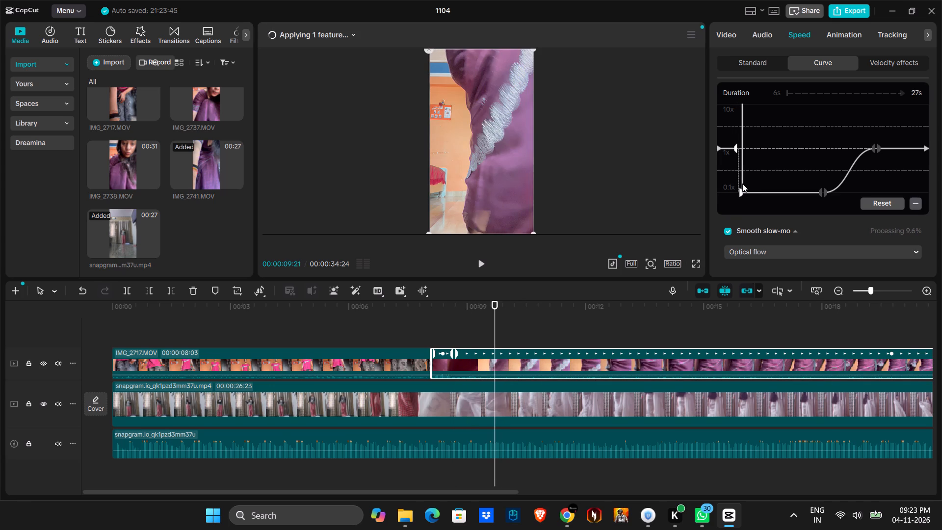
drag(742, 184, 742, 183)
Play the edit from the start through the slowed part of IMG_2741.MOV to review the slow motion.
drag(181, 303, 47, 301)
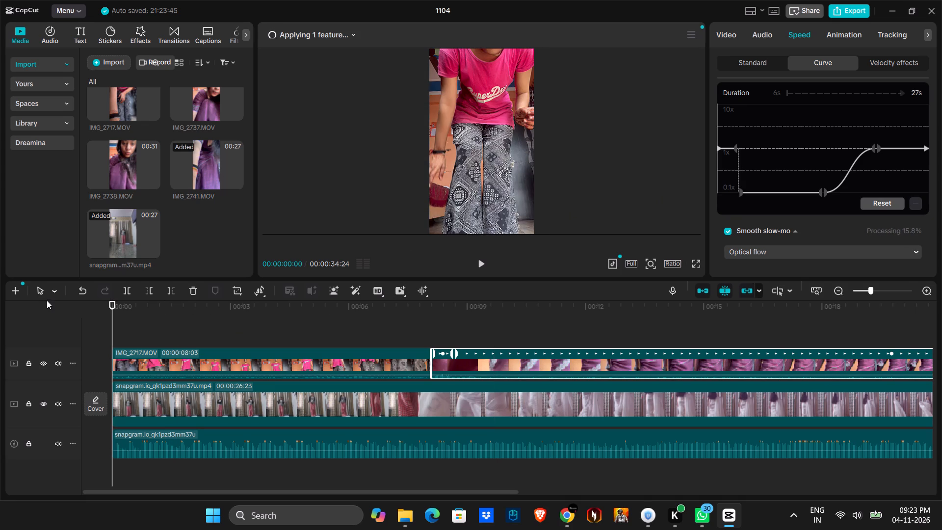
key(space)
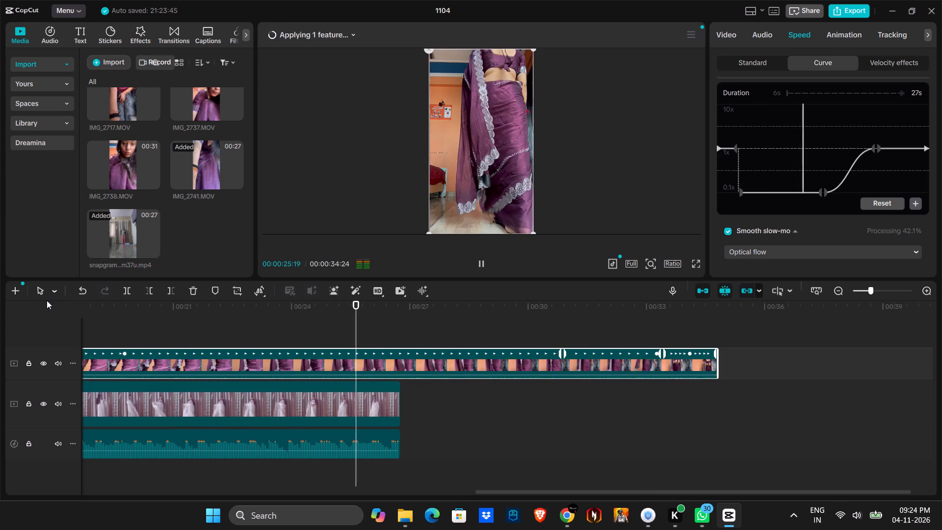
key(space)
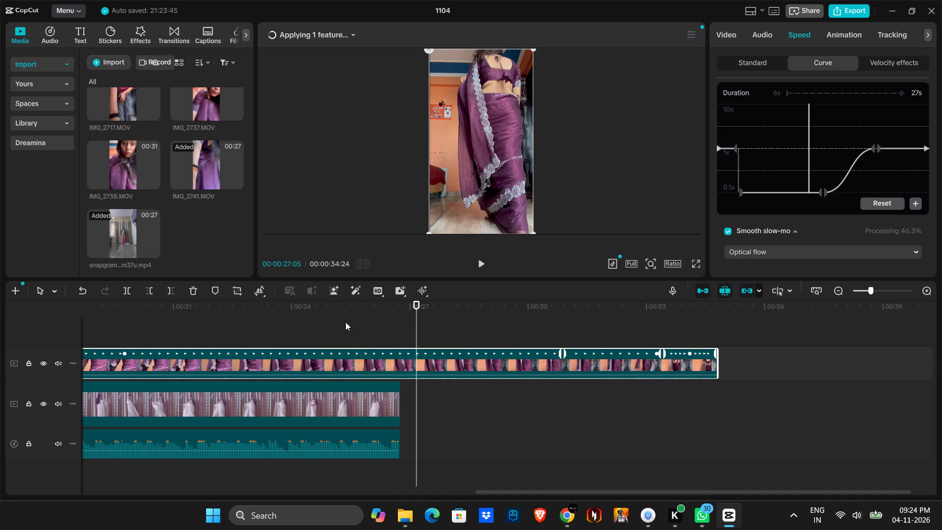
click(324, 311)
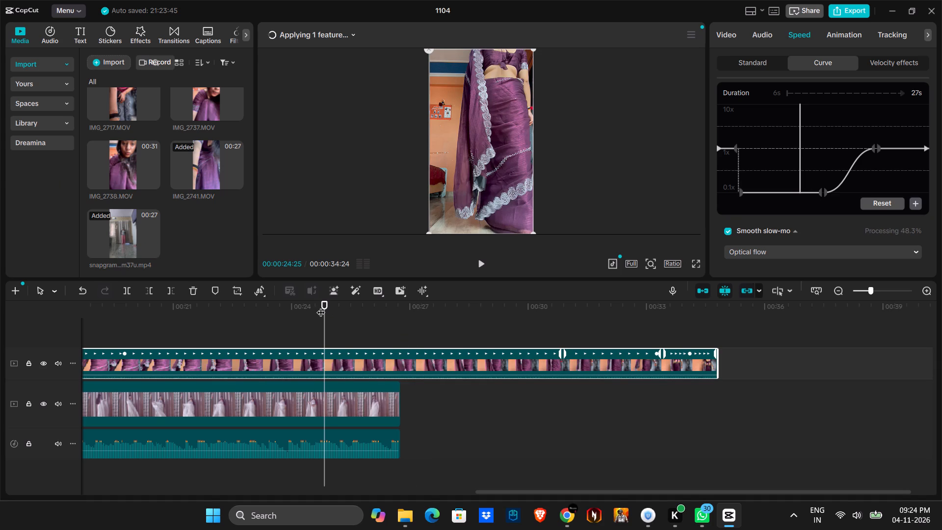
drag(325, 305, 151, 302)
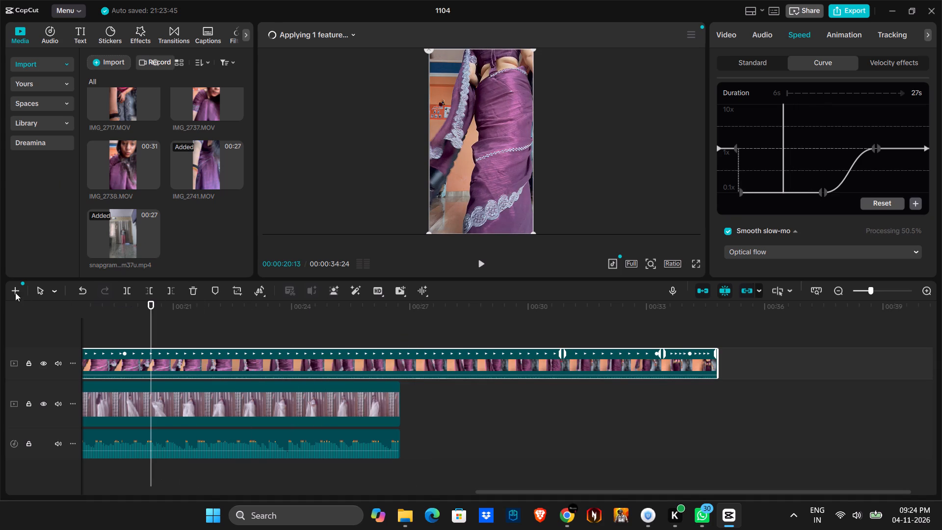
Add an empty second timeline to the project and return to Timeline 01.
click(18, 292)
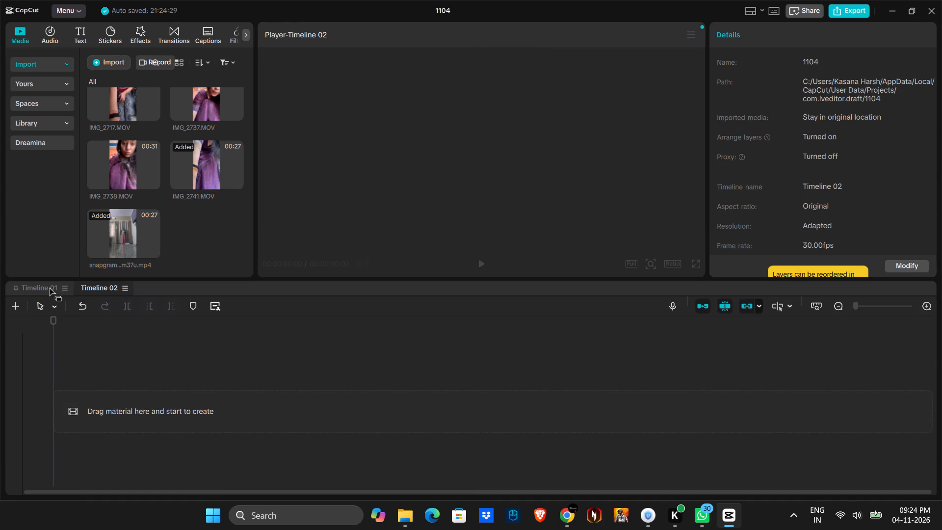
click(39, 284)
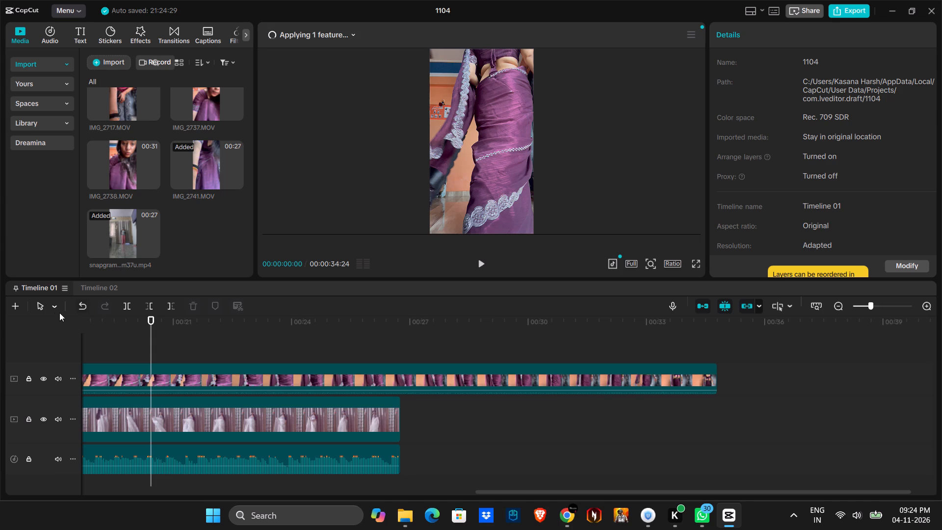
Select IMG_2741.MOV, place the playhead at 00:00:08:08 near its start, and show its speed curve again.
click(52, 308)
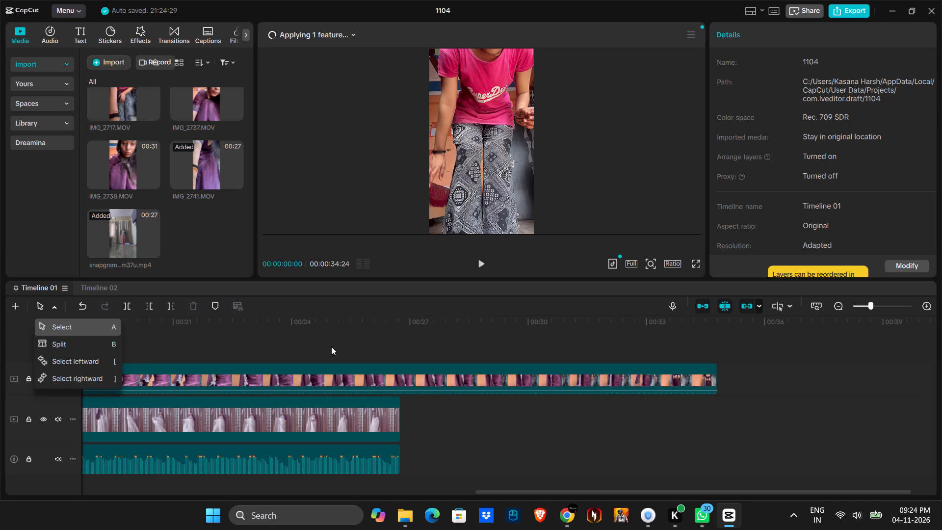
click(295, 330)
drag(276, 330, 111, 330)
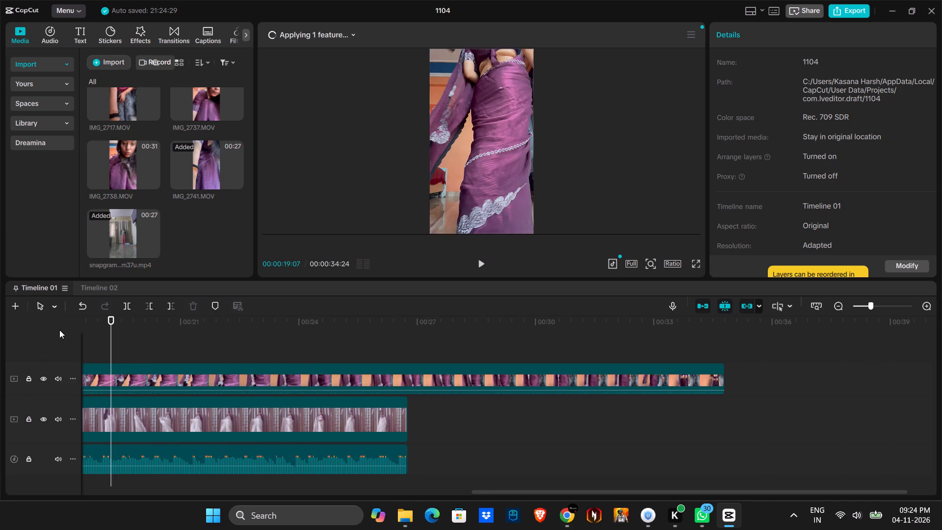
click(46, 330)
drag(111, 318, 272, 325)
click(469, 381)
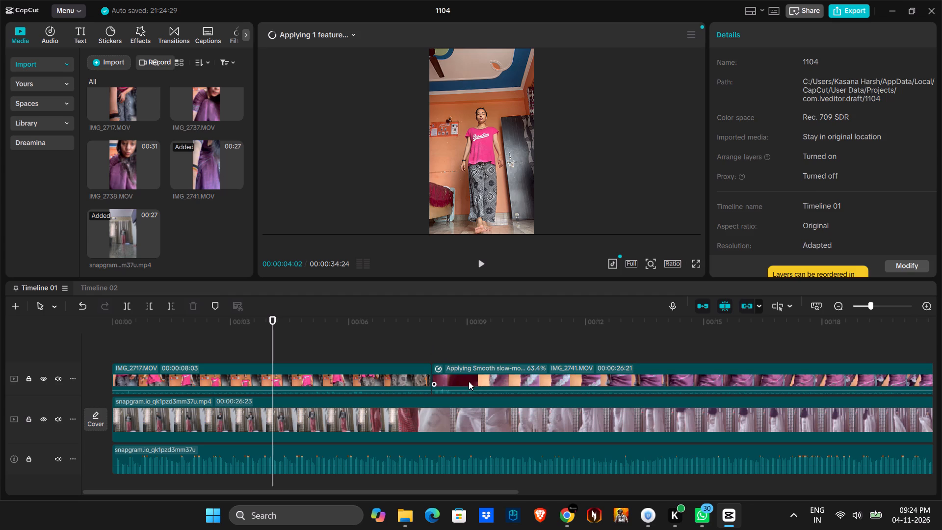
click(439, 324)
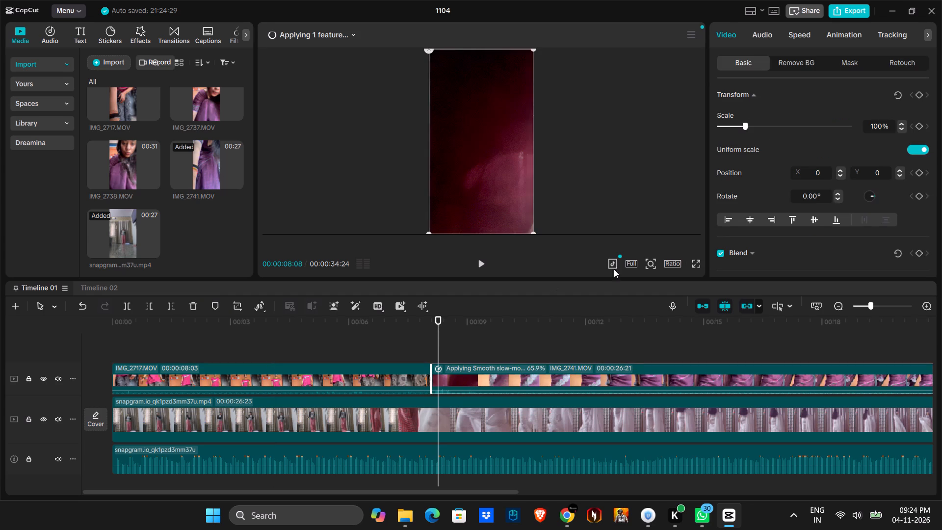
click(796, 35)
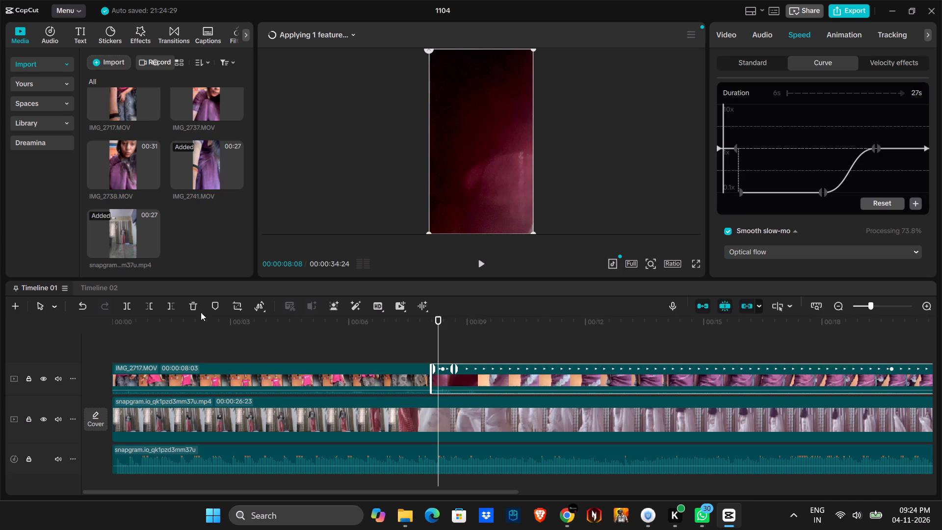
Search the video effects for grain and add Dreamy Retro above IMG_2717.MOV, starting about 0.6 seconds into the timeline.
drag(120, 324, 104, 323)
click(78, 34)
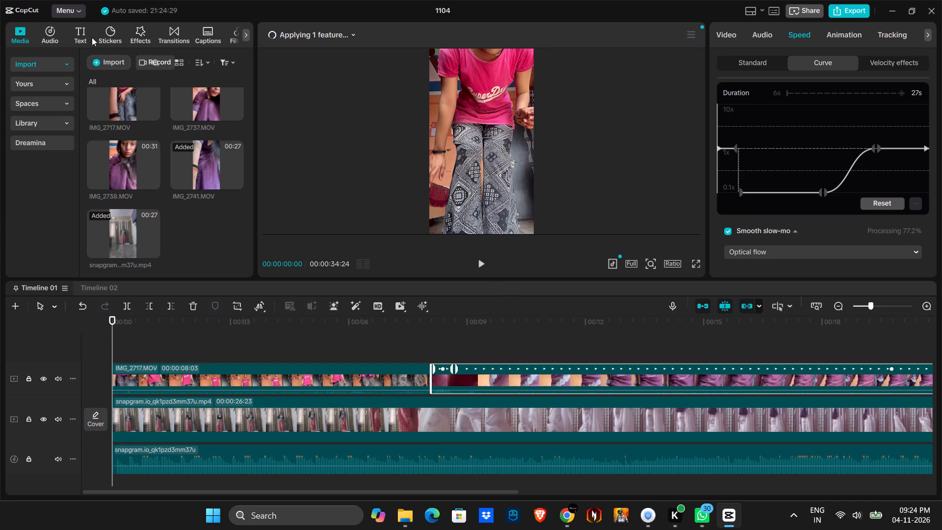
click(137, 37)
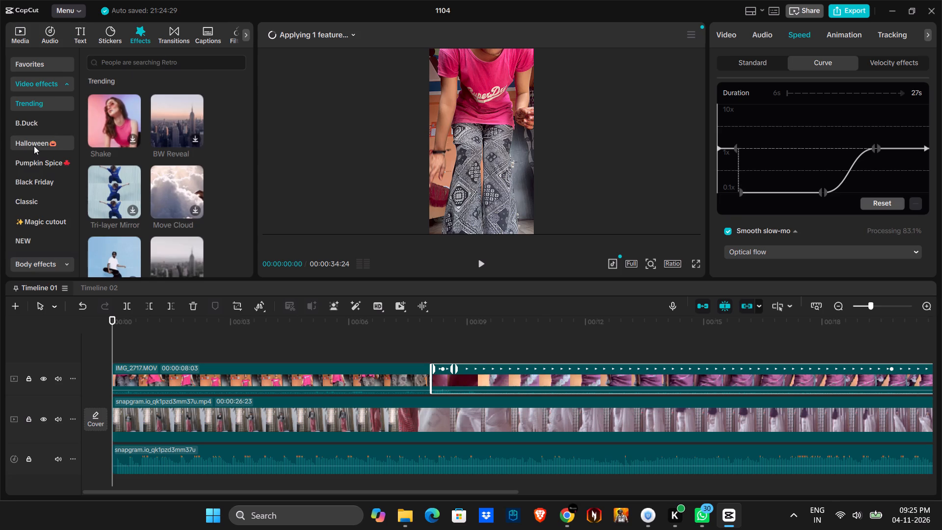
scroll(131, 117, down, 2)
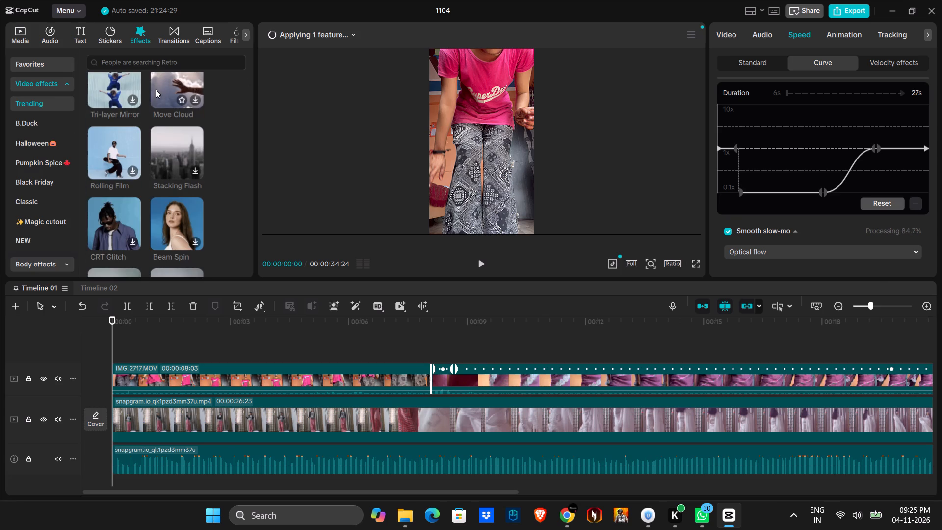
click(141, 65)
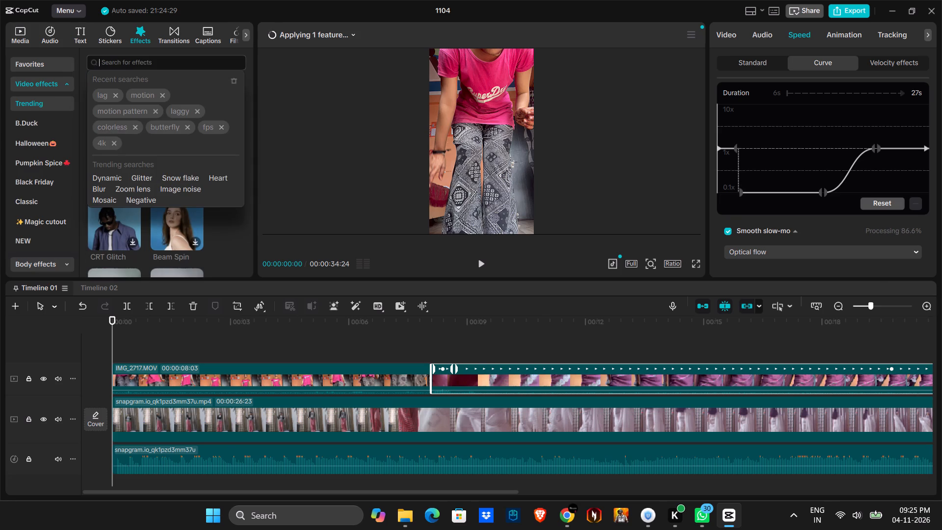
text(grain)
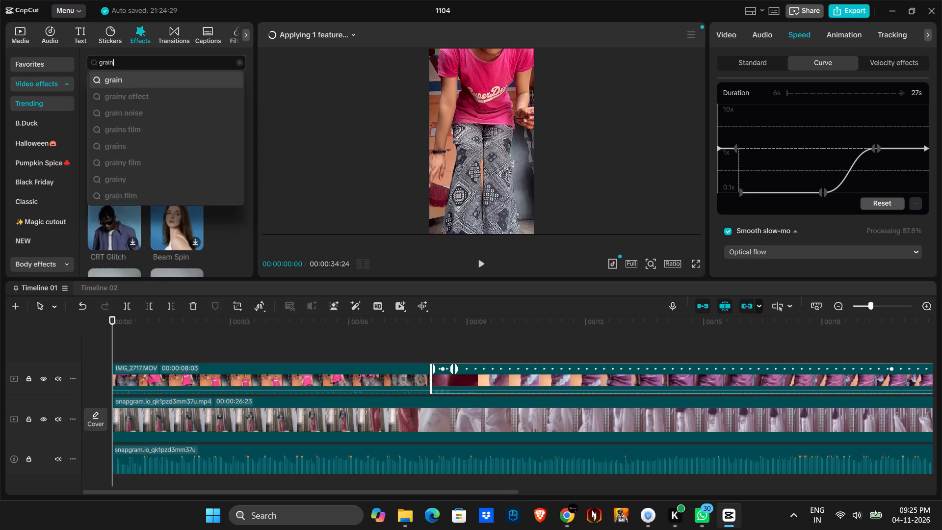
key(Return)
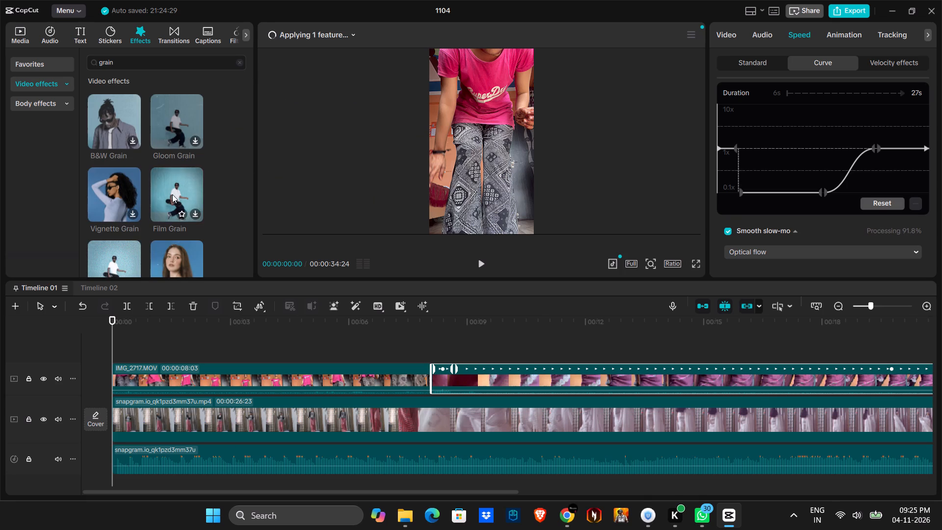
scroll(172, 195, down, 1)
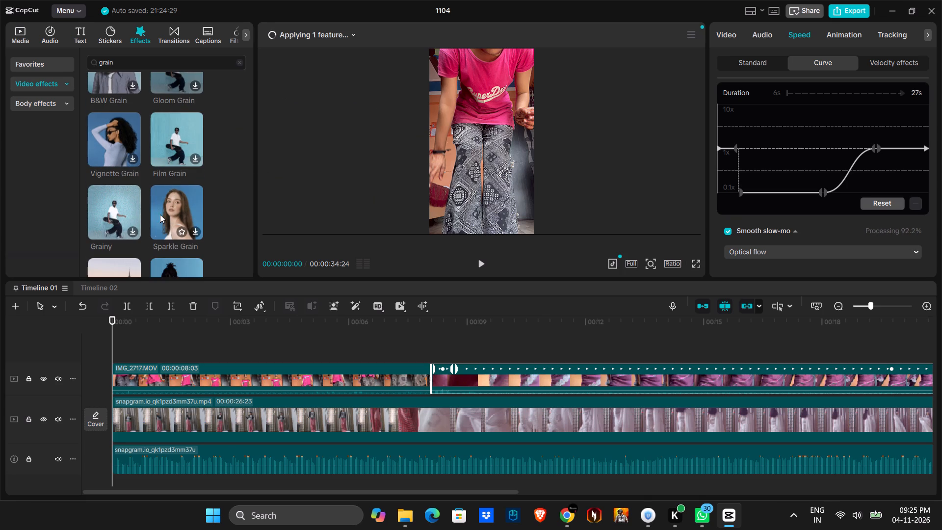
scroll(119, 196, down, 1)
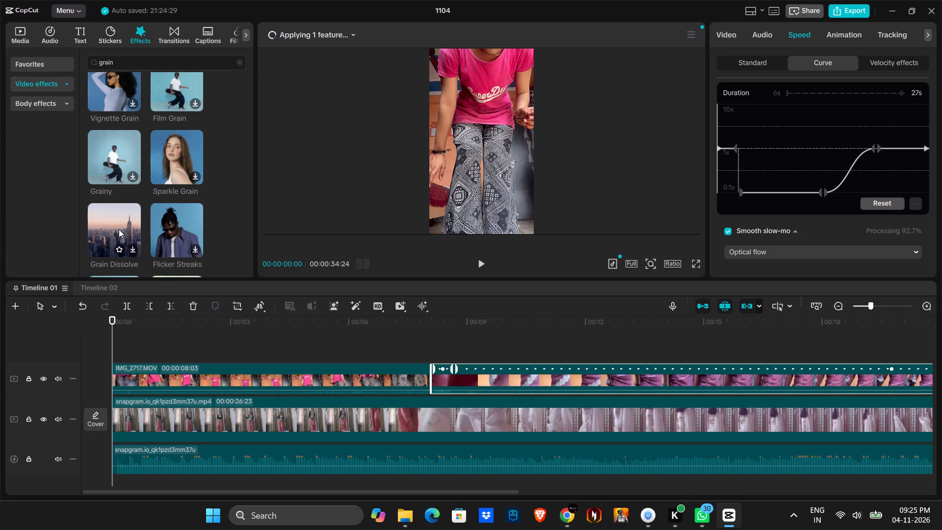
scroll(119, 229, down, 2)
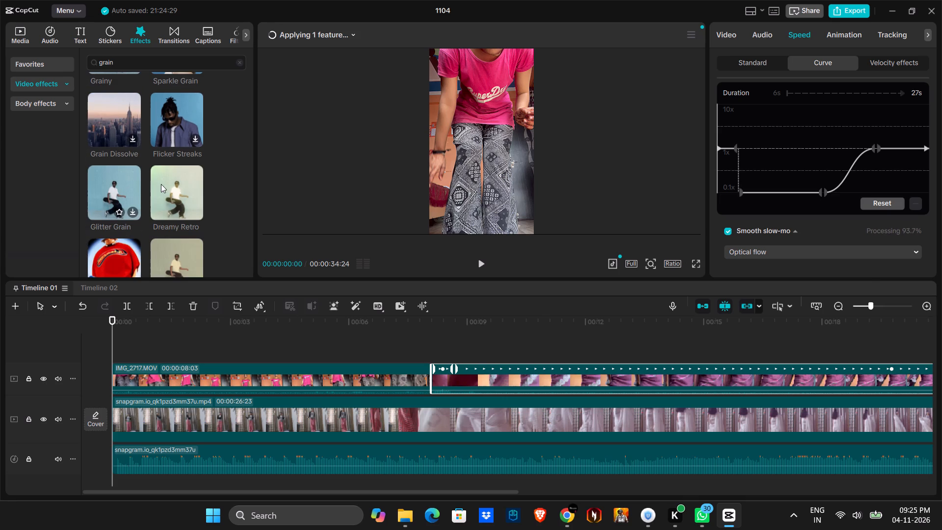
drag(180, 183, 138, 349)
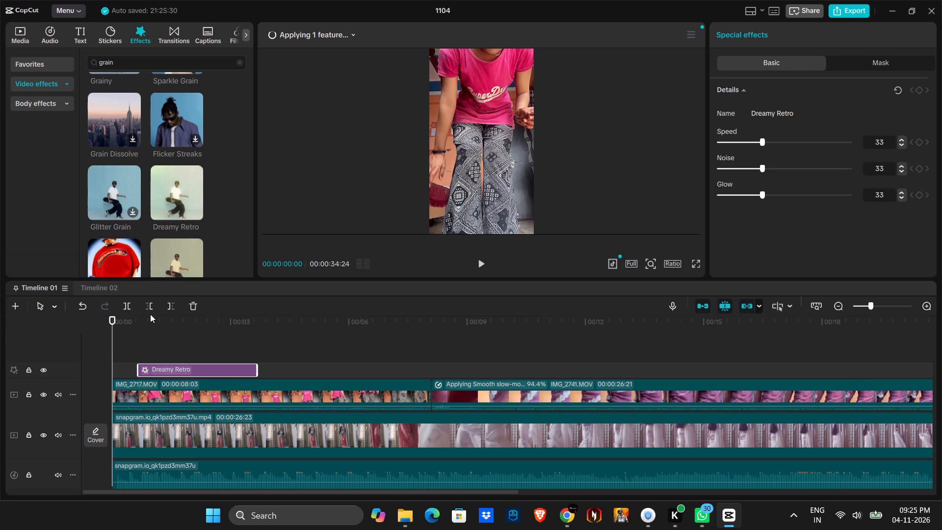
With the playhead at 00:00:01:04, set the Dreamy Retro effect's Speed to 0, Noise to 0 and Glow to 100.
click(163, 314)
click(157, 326)
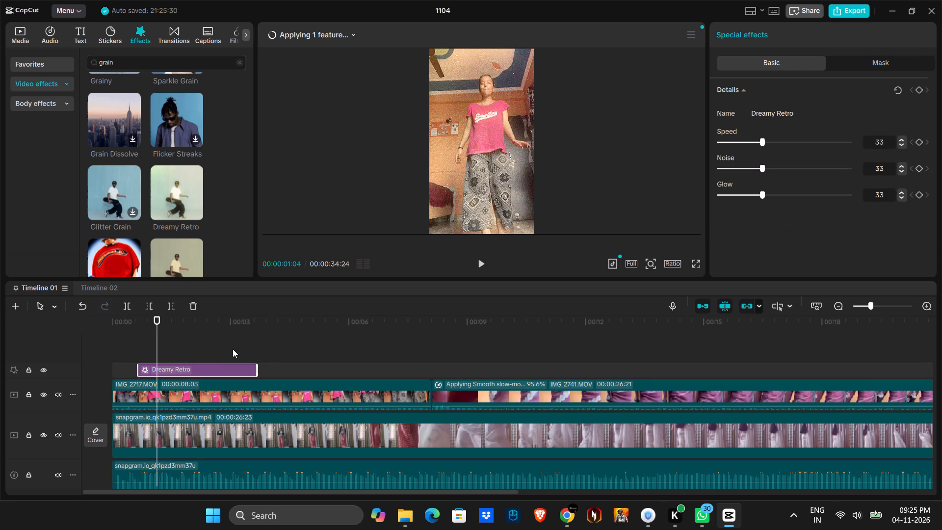
drag(760, 166, 736, 166)
drag(736, 166, 719, 167)
drag(719, 167, 781, 176)
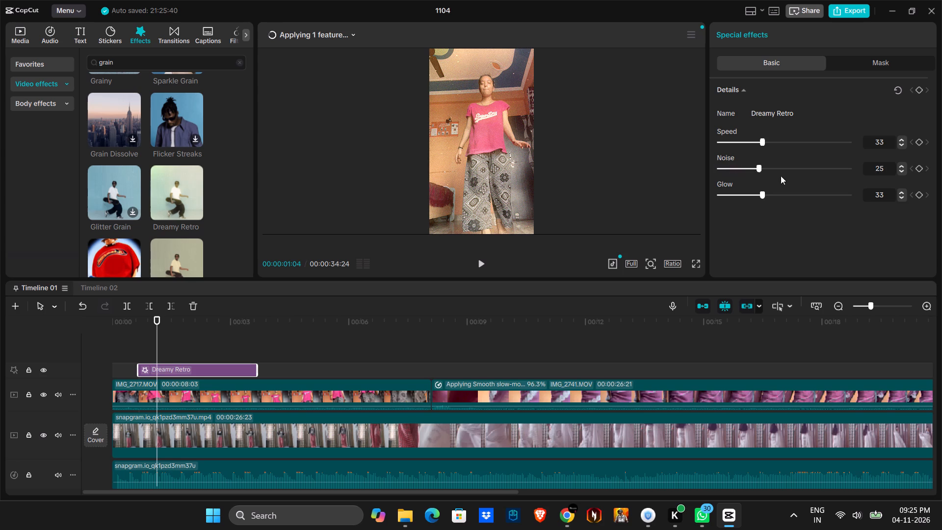
drag(781, 176, 749, 185)
drag(764, 195, 839, 195)
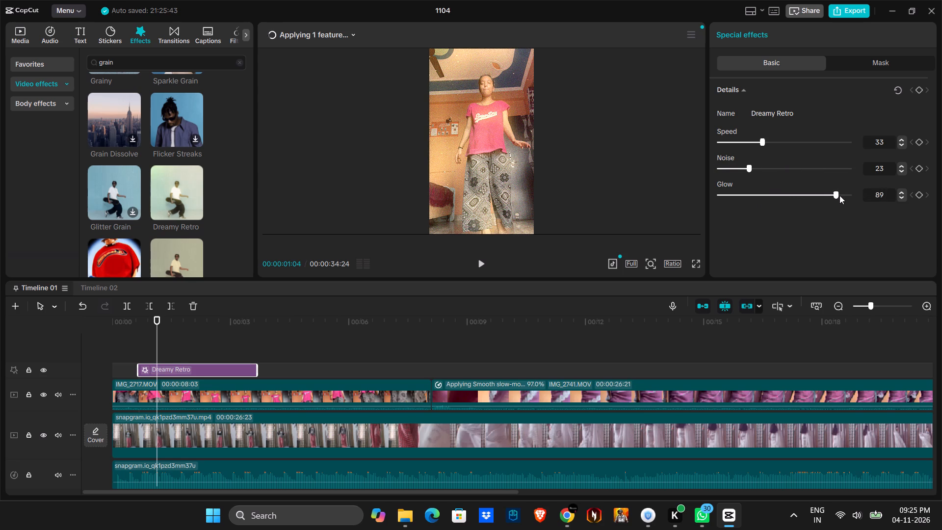
drag(839, 195, 890, 195)
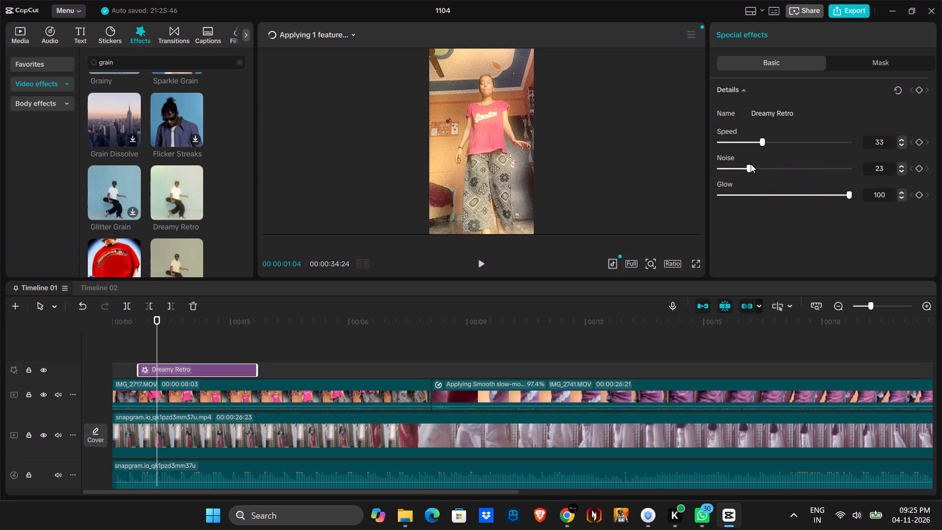
drag(749, 164, 700, 165)
drag(765, 139, 712, 139)
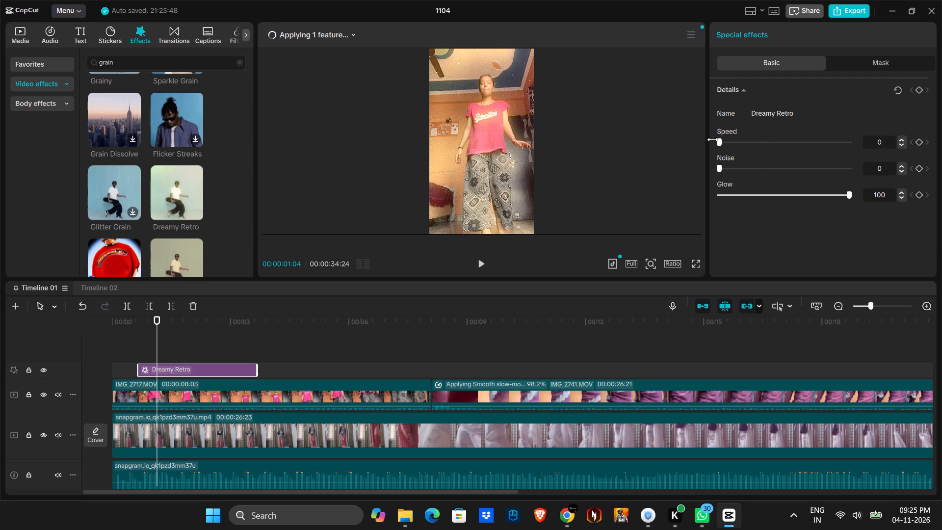
drag(712, 139, 698, 144)
drag(698, 144, 671, 144)
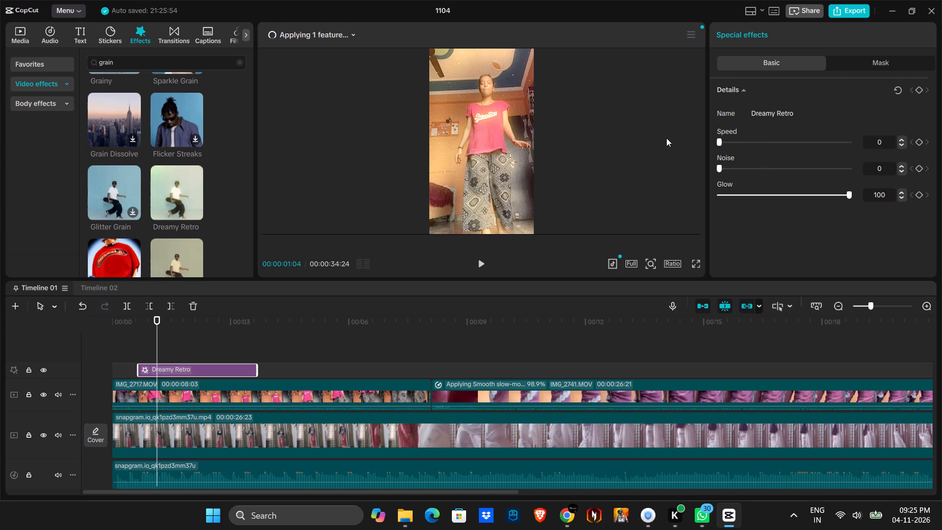
Play the edit through the Dreamy Retro section on IMG_2717.MOV to review the effect.
key(space)
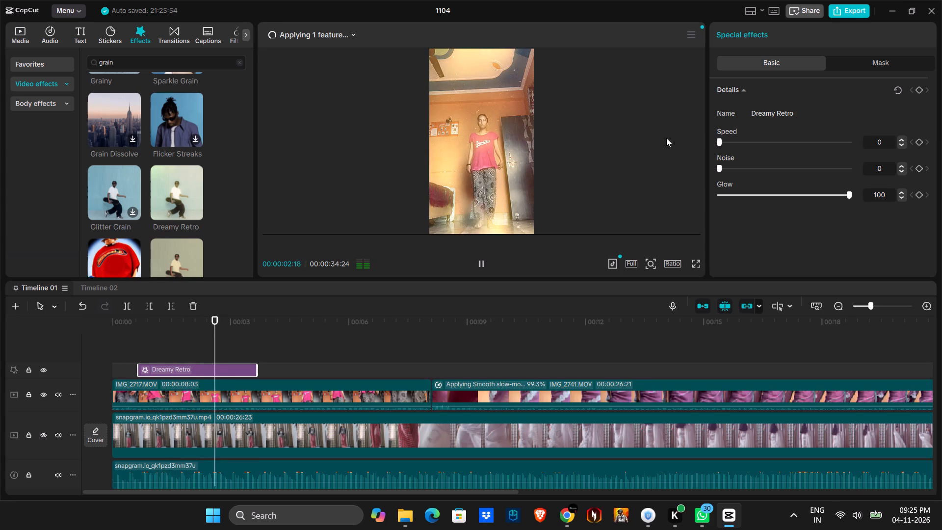
key(space)
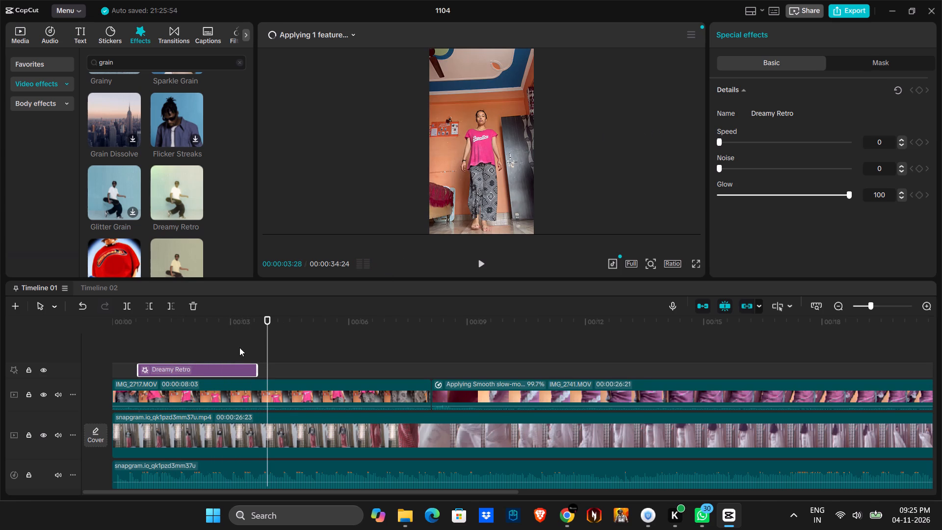
Move the Dreamy Retro effect along its track to sit over IMG_2741.MOV, starting at about 11 seconds.
drag(205, 368, 624, 363)
click(624, 363)
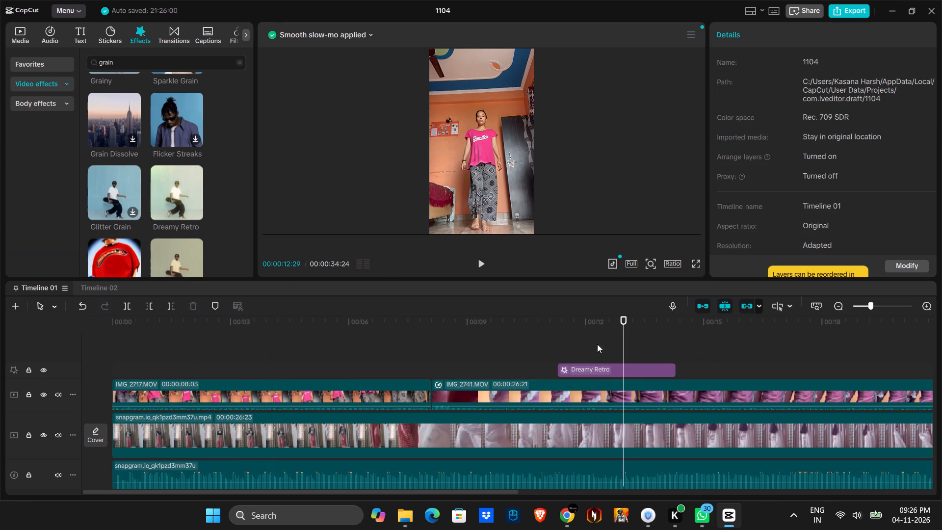
Play the Dreamy Retro section over IMG_2741.MOV twice from near its start to review the look.
click(571, 321)
key(space)
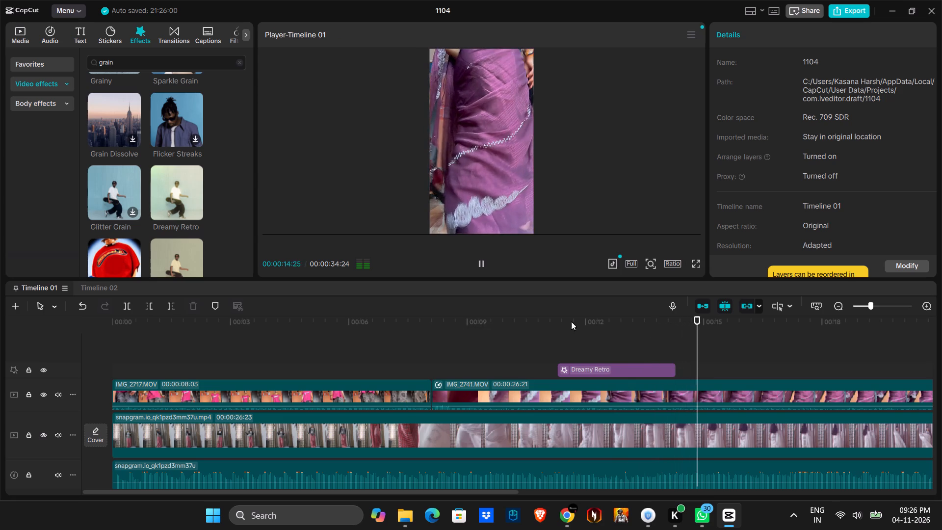
click(565, 321)
key(space)
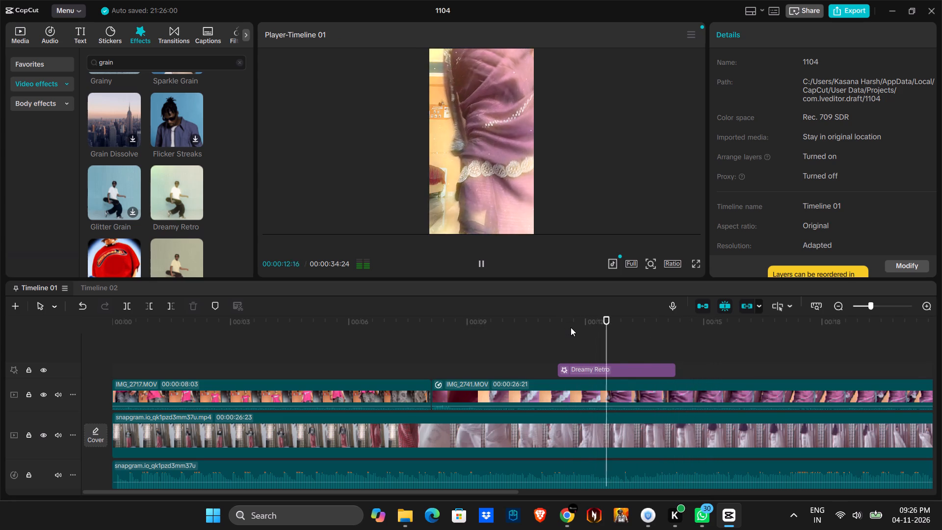
key(space)
Browse further through the grain search results for another suitable video effect.
scroll(171, 116, down, 2)
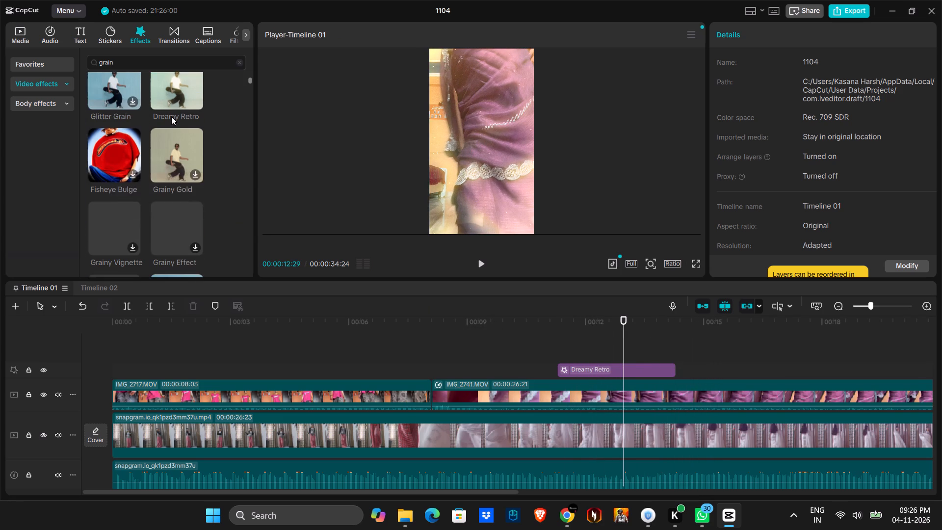
scroll(189, 149, down, 1)
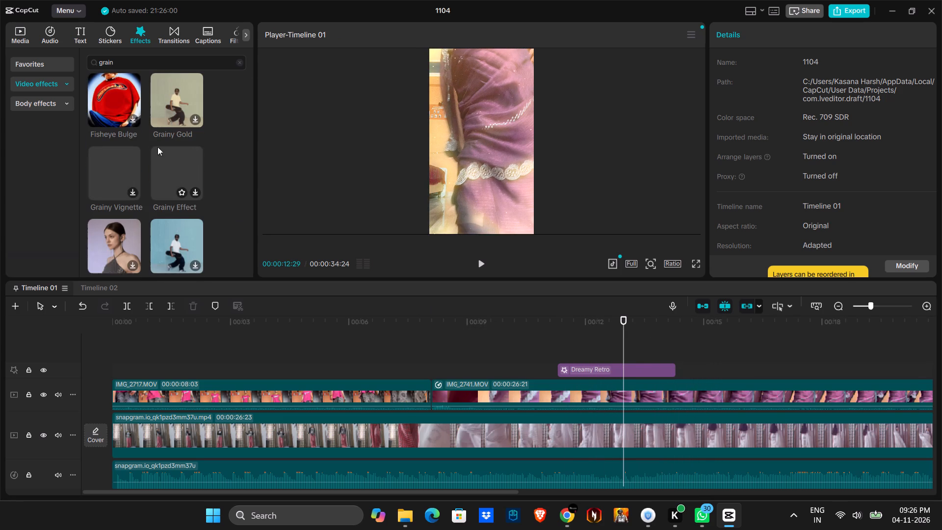
scroll(169, 161, down, 1)
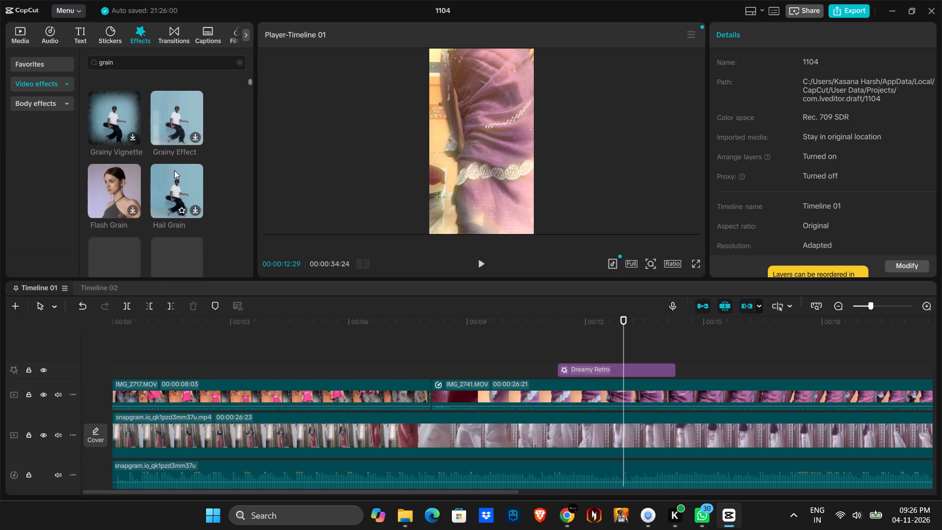
scroll(175, 181, down, 2)
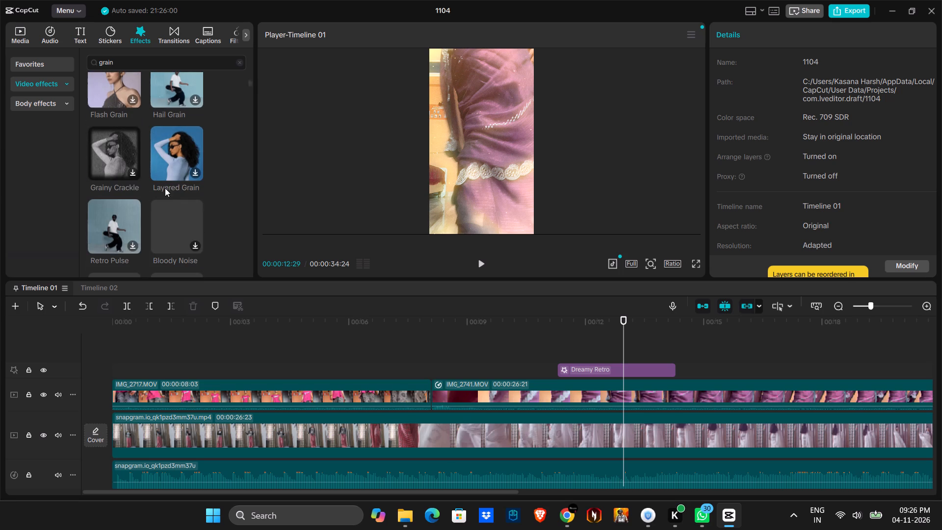
scroll(178, 226, down, 1)
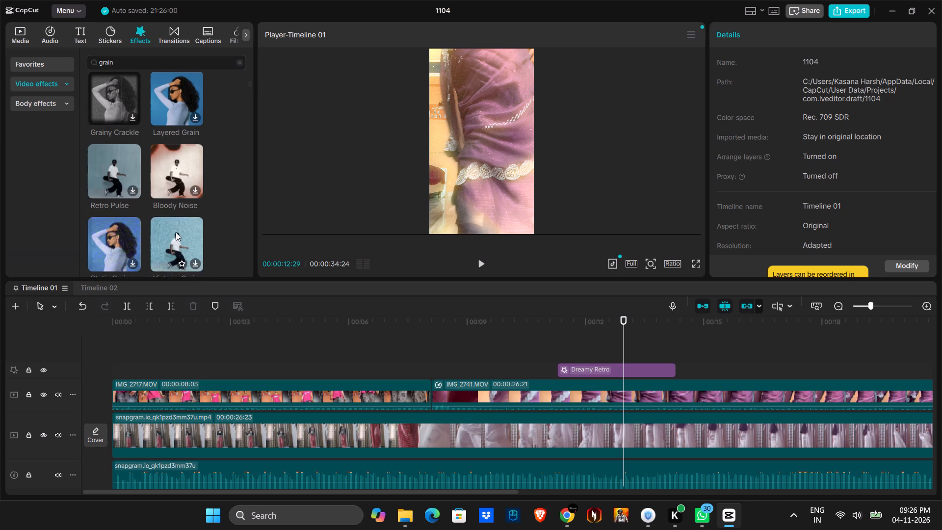
scroll(176, 233, down, 1)
scroll(99, 216, down, 2)
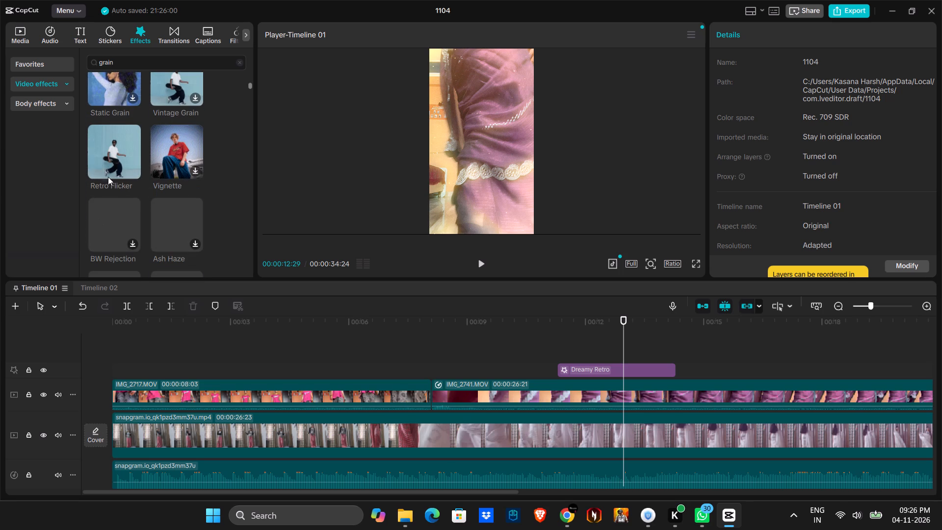
scroll(168, 147, up, 2)
Search the video effects for colorless and add Colorless Flash after Dreamy Retro on the effect track, starting at about 14.7 seconds.
drag(119, 64, 74, 63)
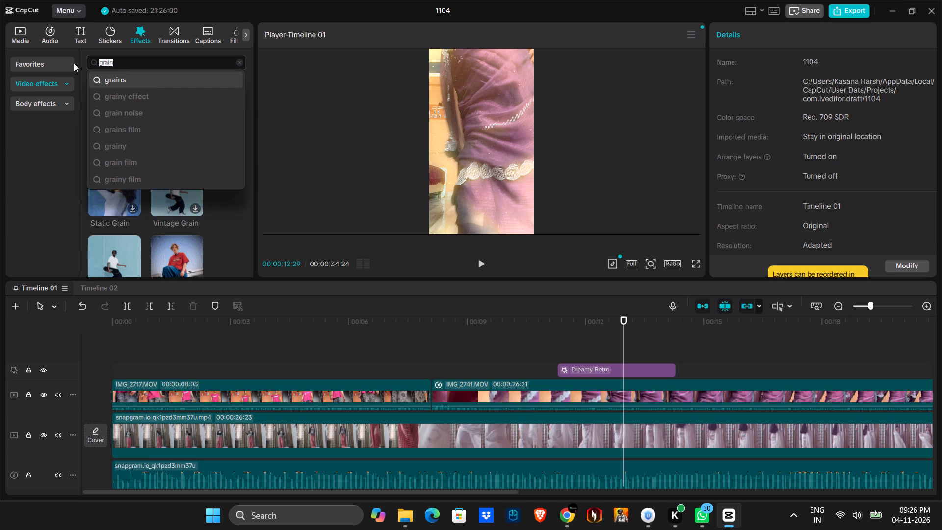
text(colorless)
key(Return)
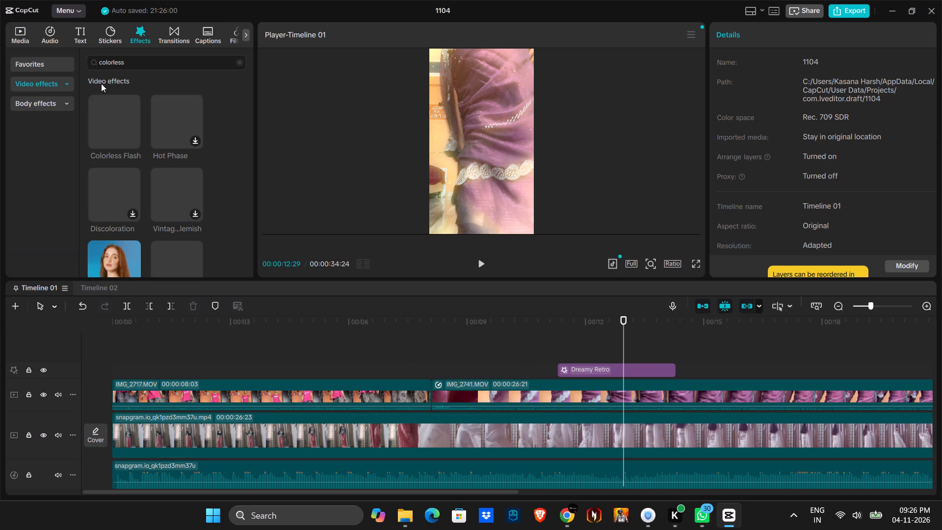
drag(101, 124, 694, 363)
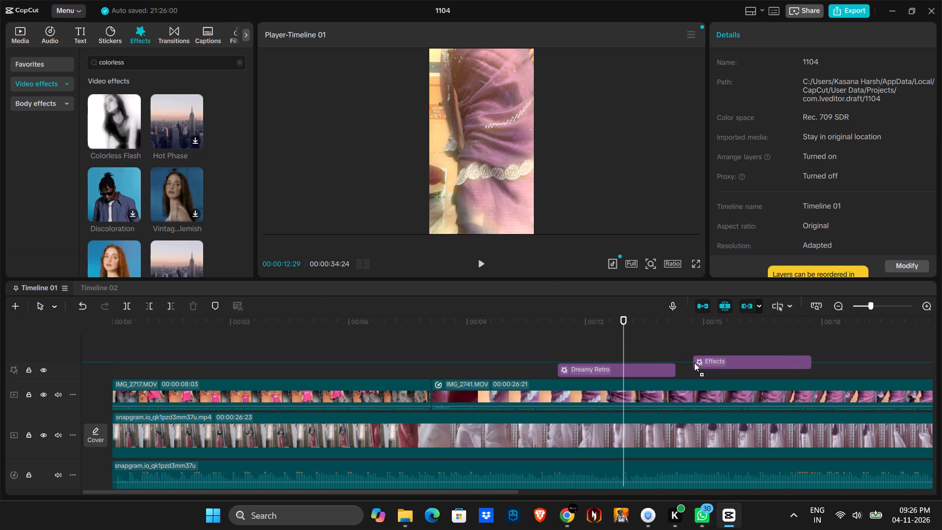
drag(694, 363, 694, 365)
click(694, 365)
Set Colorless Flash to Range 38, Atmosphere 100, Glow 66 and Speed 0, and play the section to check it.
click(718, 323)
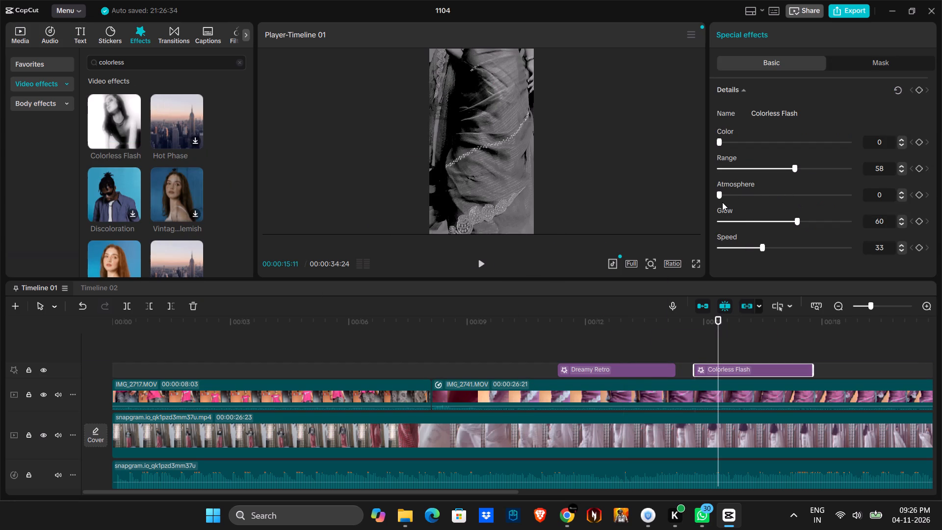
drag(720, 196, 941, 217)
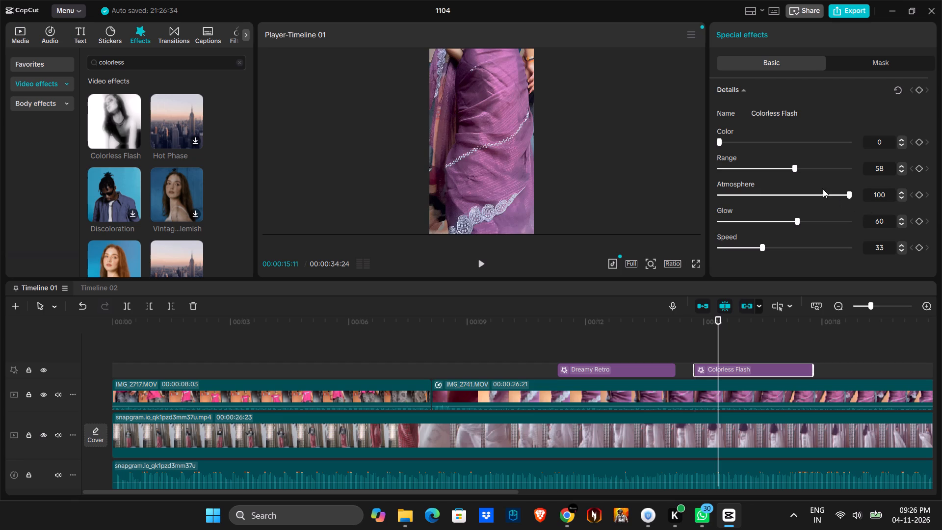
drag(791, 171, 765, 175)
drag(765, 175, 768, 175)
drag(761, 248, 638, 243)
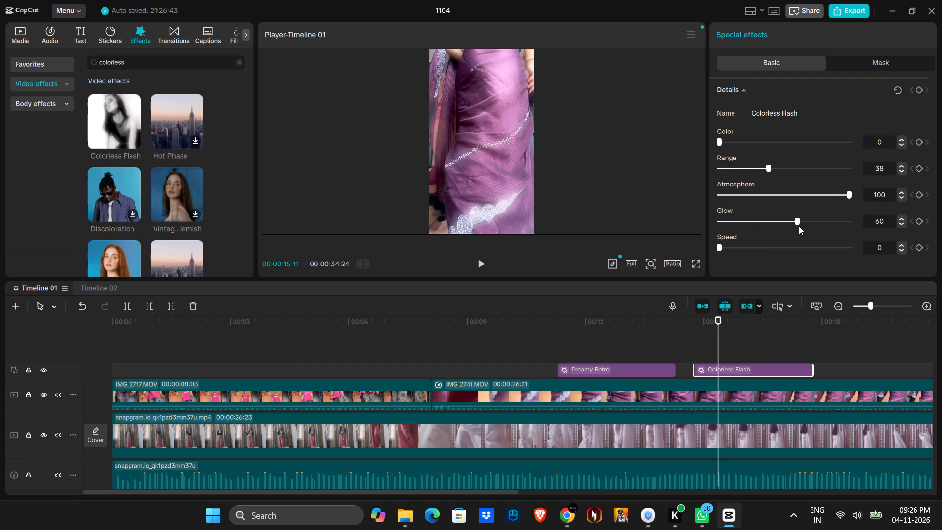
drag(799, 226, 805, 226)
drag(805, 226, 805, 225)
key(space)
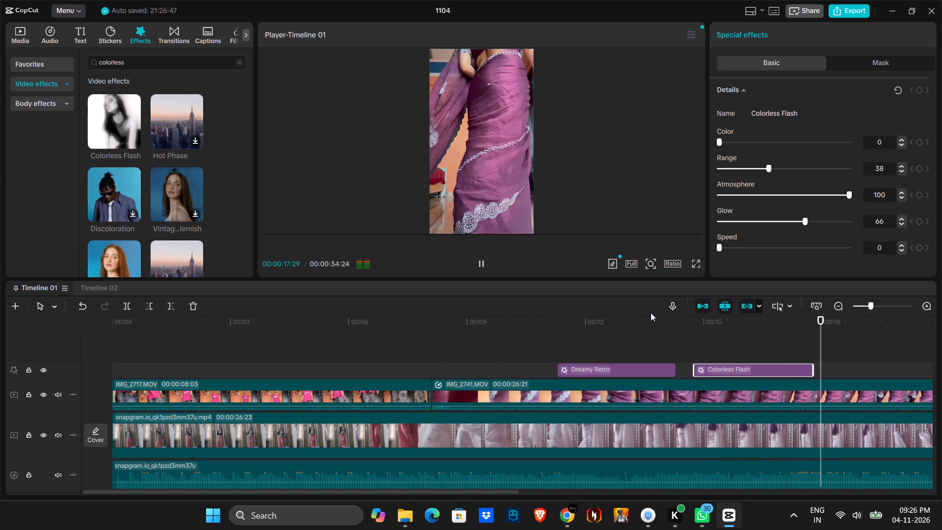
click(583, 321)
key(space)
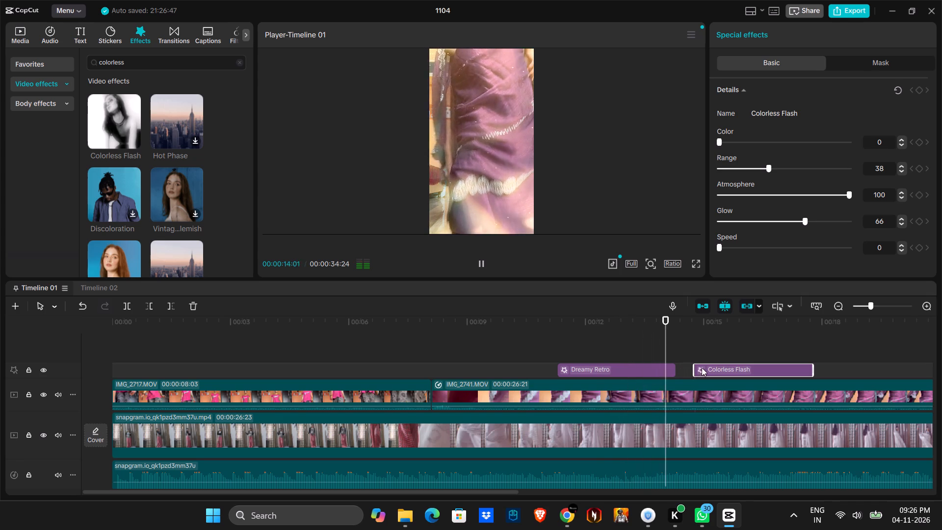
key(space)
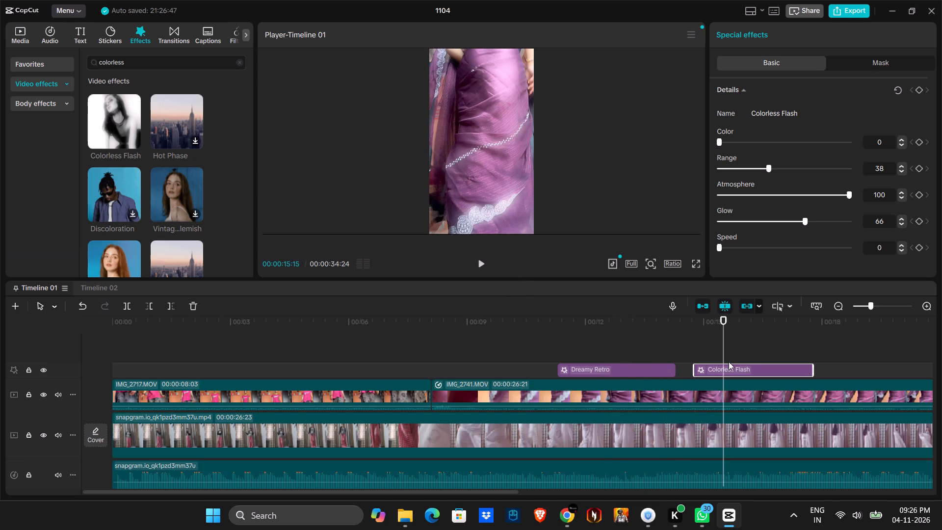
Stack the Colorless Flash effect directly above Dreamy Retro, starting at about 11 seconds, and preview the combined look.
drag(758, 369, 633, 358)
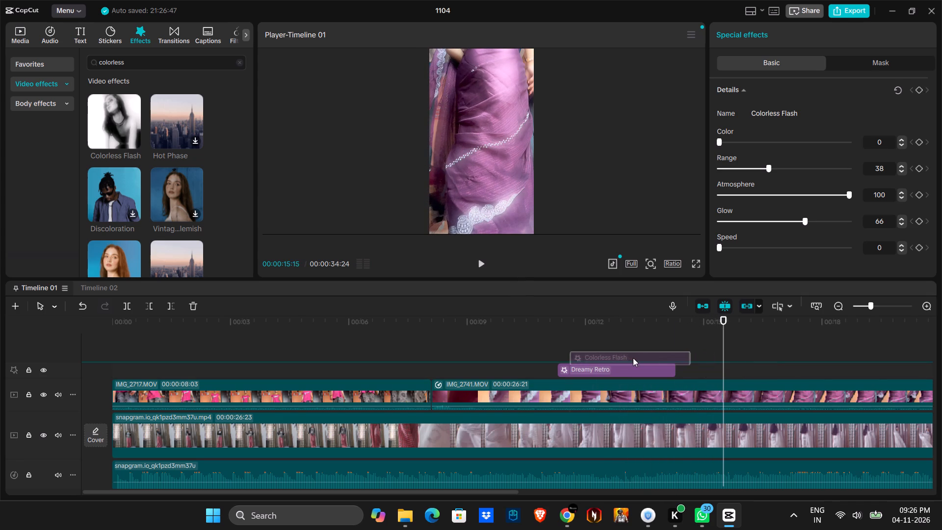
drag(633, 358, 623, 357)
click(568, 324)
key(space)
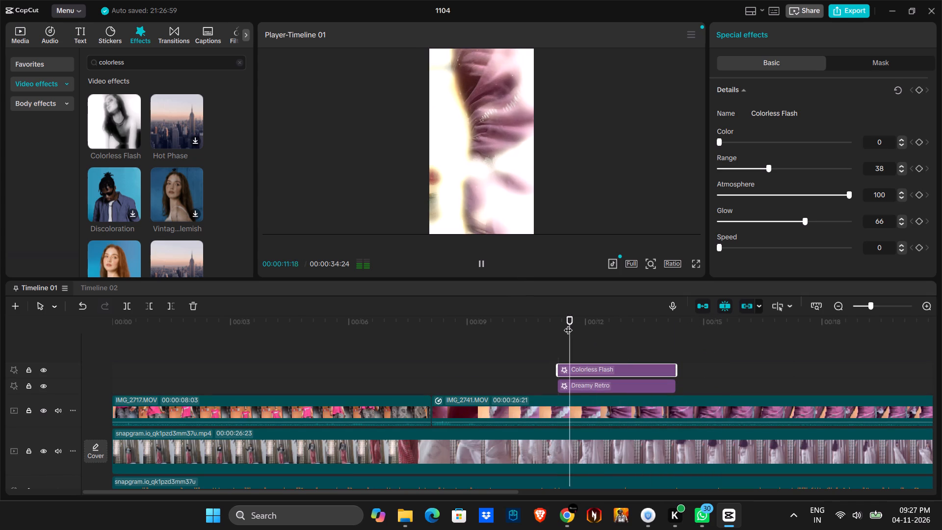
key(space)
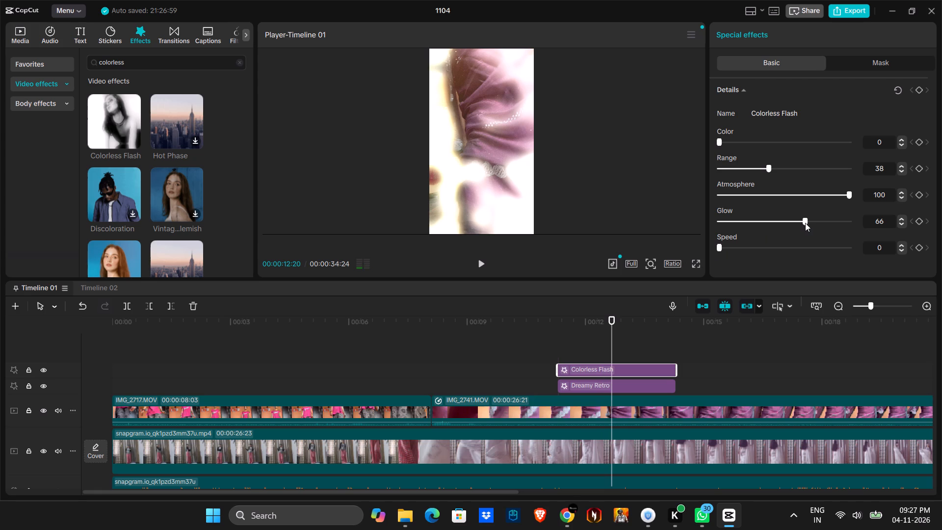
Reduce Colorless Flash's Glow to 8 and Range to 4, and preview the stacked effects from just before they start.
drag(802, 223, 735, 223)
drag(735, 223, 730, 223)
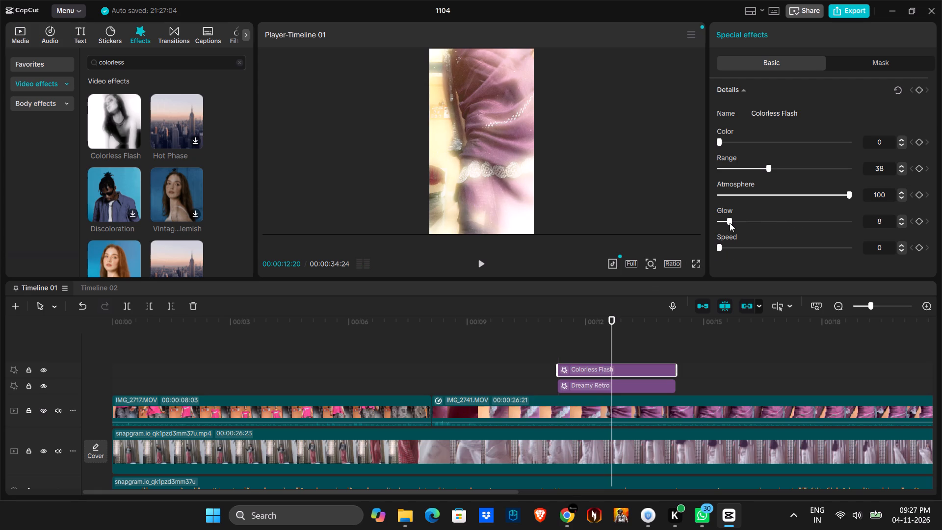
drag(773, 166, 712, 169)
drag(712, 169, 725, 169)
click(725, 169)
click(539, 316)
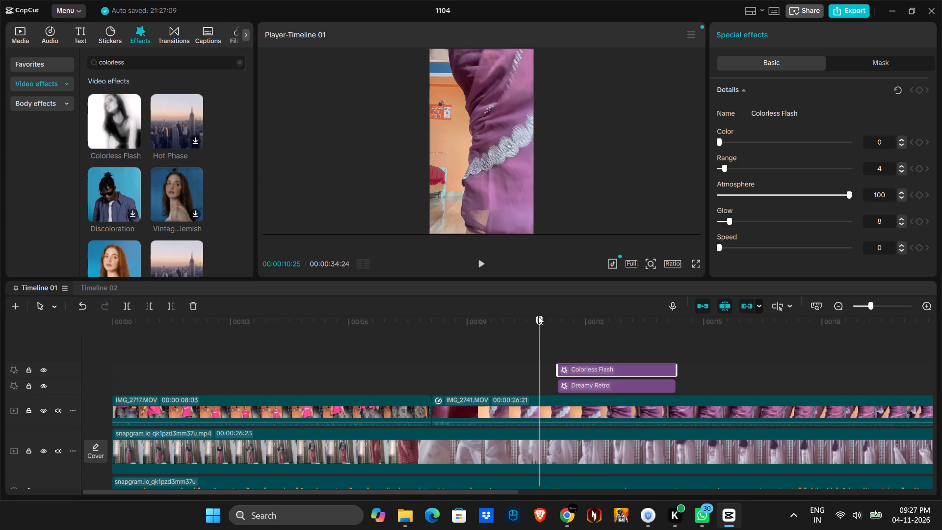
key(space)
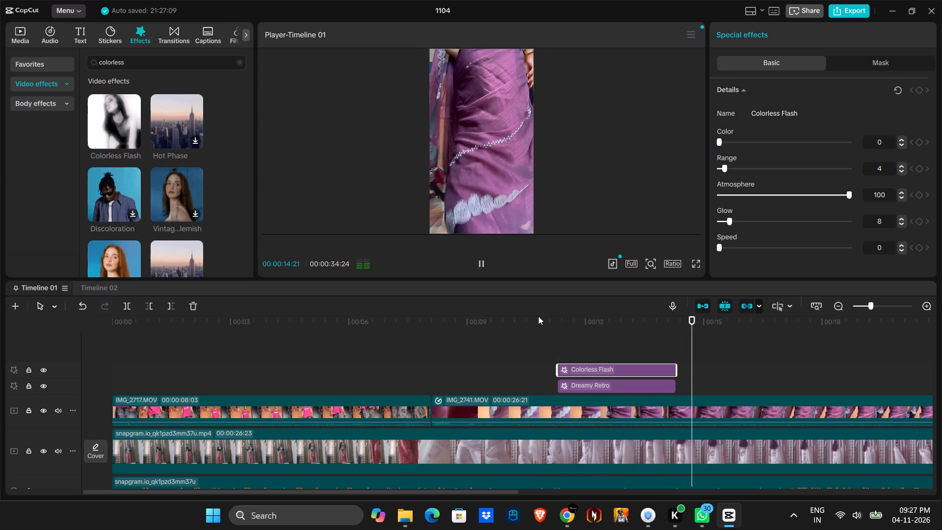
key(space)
Delete the Colorless Flash effect from the timeline.
click(593, 372)
key(Delete)
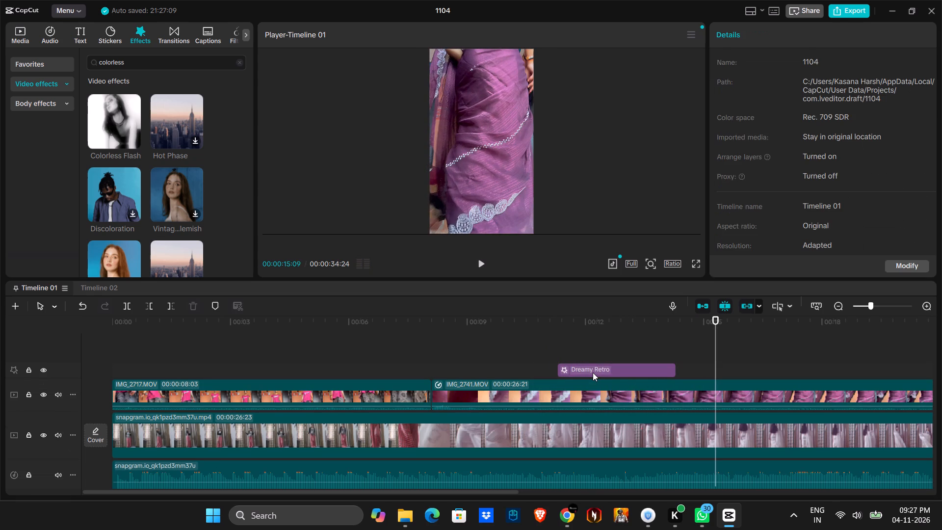
Move Dreamy Retro to the start of IMG_2741.MOV and extend its end to about where the downloaded reel clip ends.
drag(585, 372, 454, 373)
drag(454, 373, 462, 373)
click(461, 373)
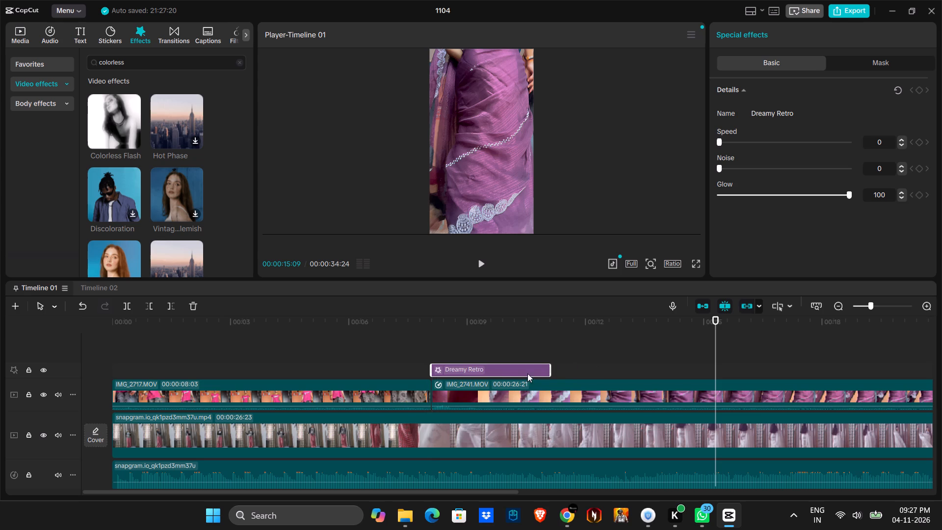
drag(552, 373, 921, 378)
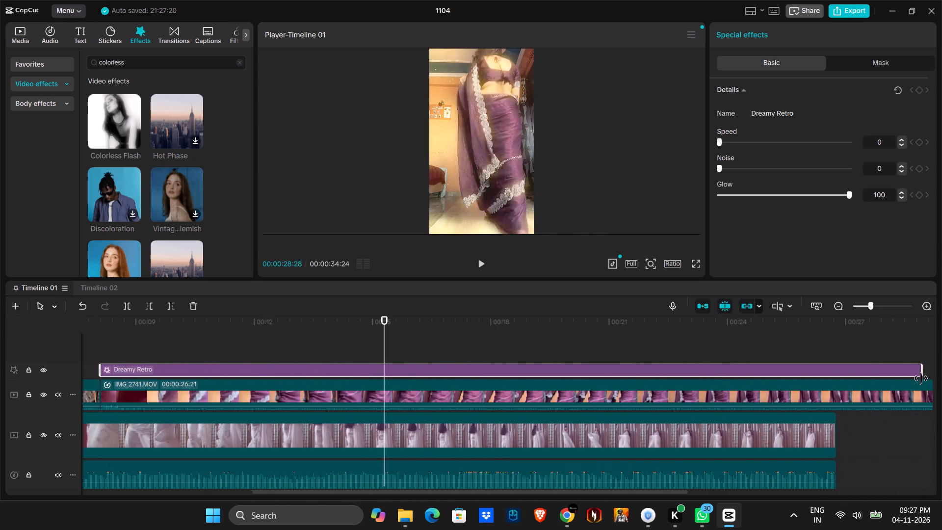
drag(921, 378, 721, 396)
click(721, 396)
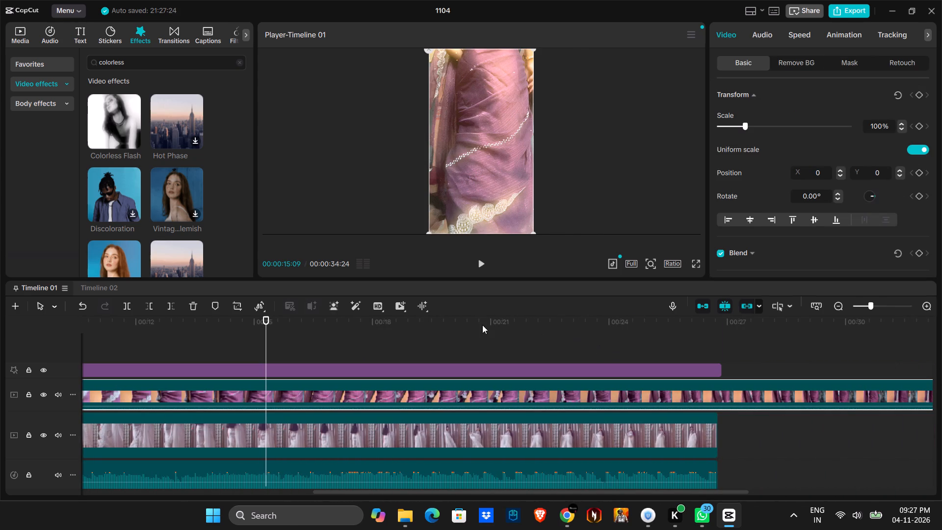
Play through the edit with the extended Dreamy Retro effect, and replay the opening of IMG_2741.MOV.
drag(462, 322, 30, 357)
key(space)
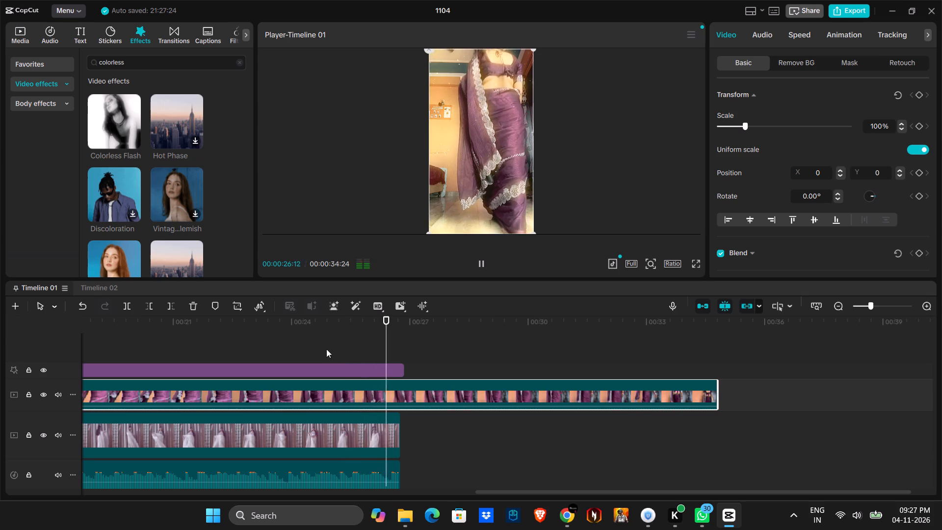
drag(243, 325, 82, 350)
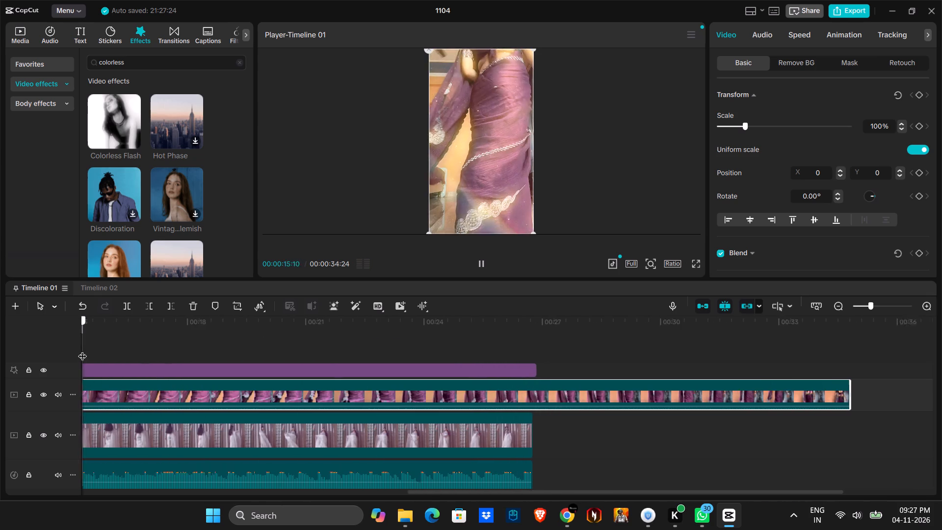
drag(82, 350, 266, 383)
key(space)
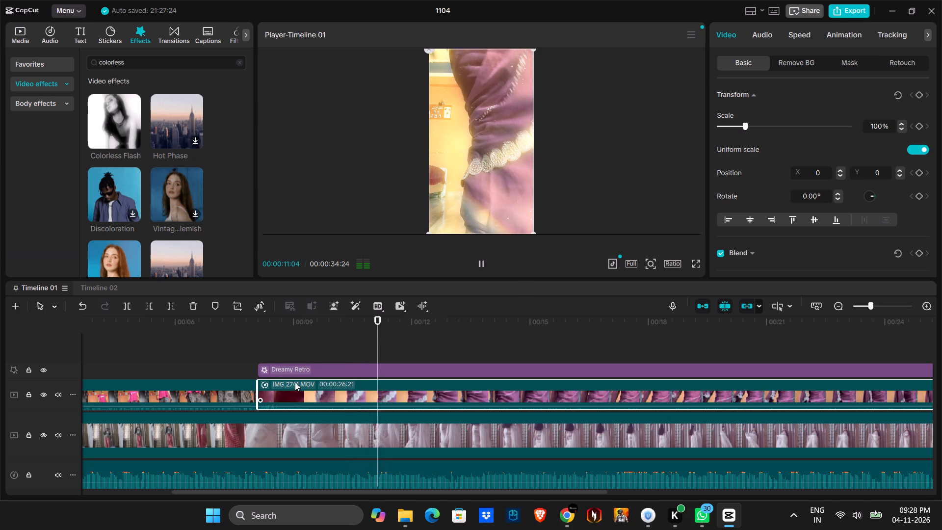
key(space)
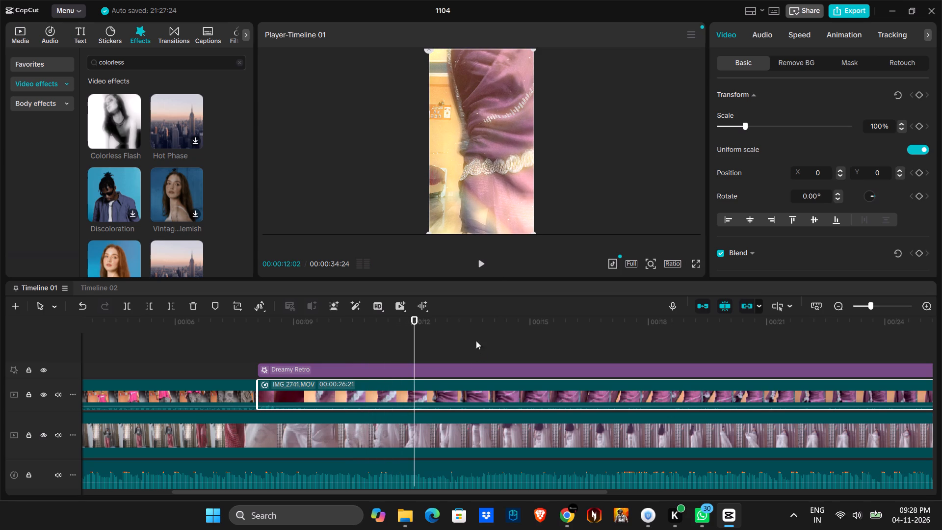
Add a point on the 0.1x section of IMG_2741.MOV's speed curve and move it to 00:00:13:20.
click(430, 389)
click(797, 35)
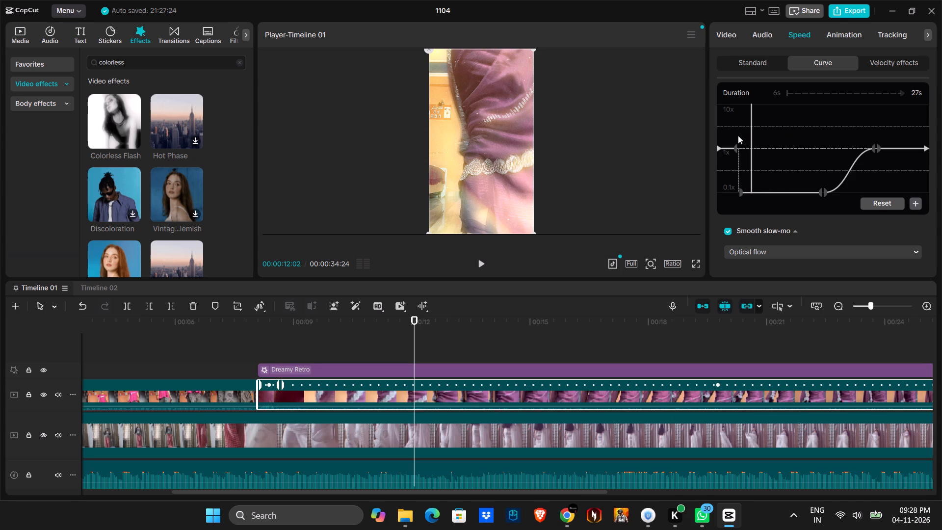
click(916, 205)
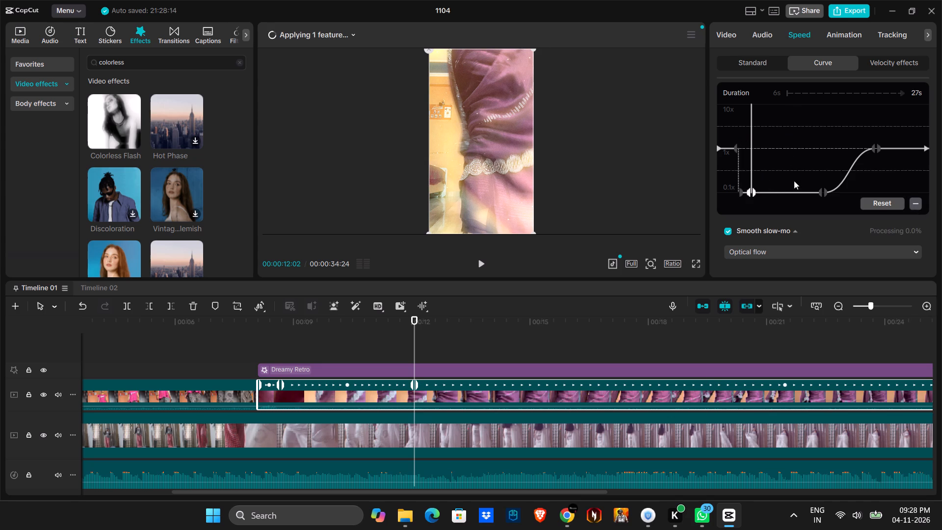
drag(750, 194, 758, 194)
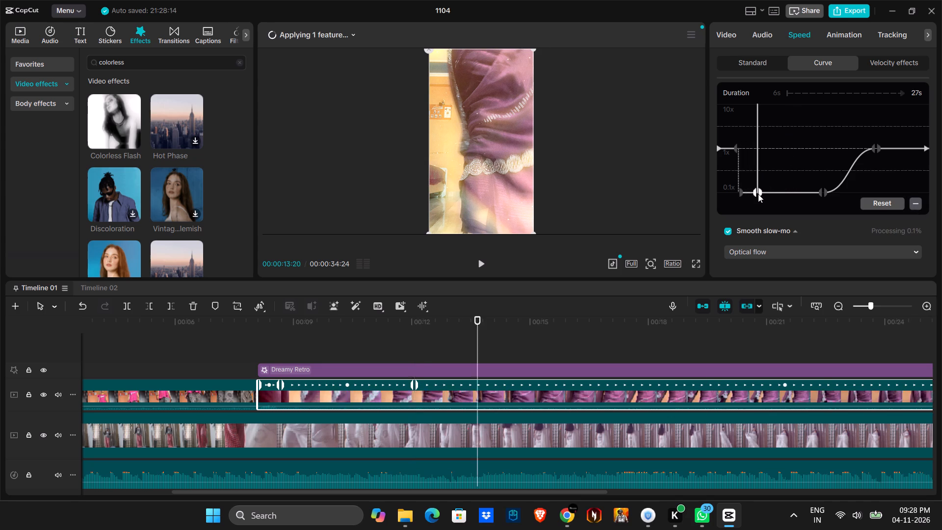
drag(758, 194, 758, 194)
click(758, 194)
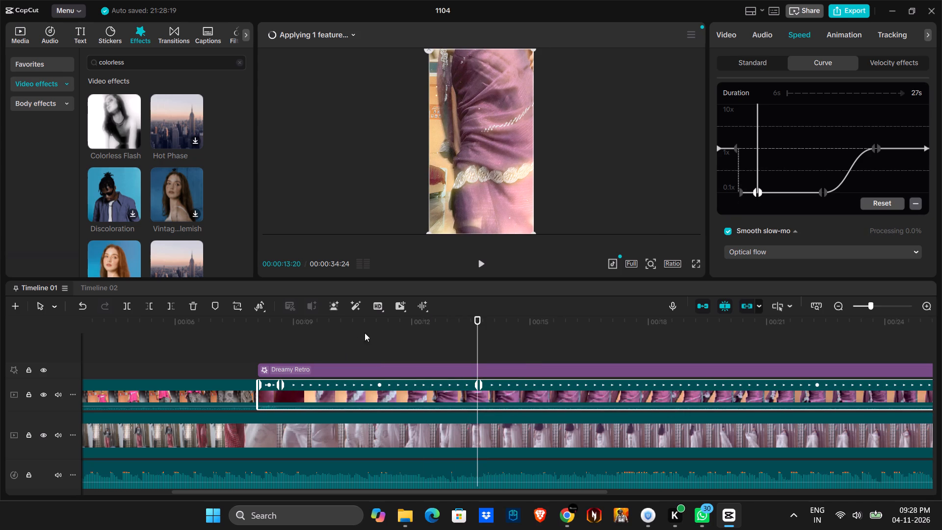
Play the slow-motion section from about 11 seconds in short bursts up to the new speed-curve point.
click(375, 321)
key(space)
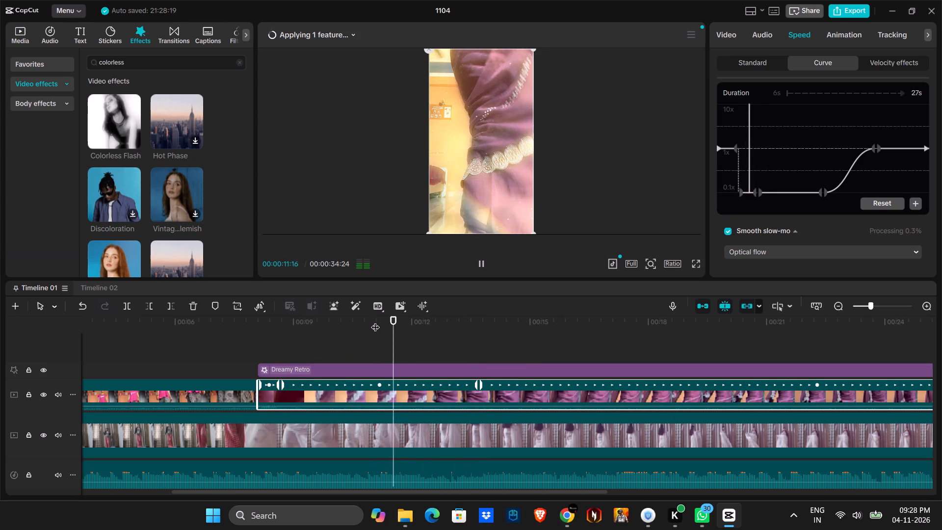
key(space)
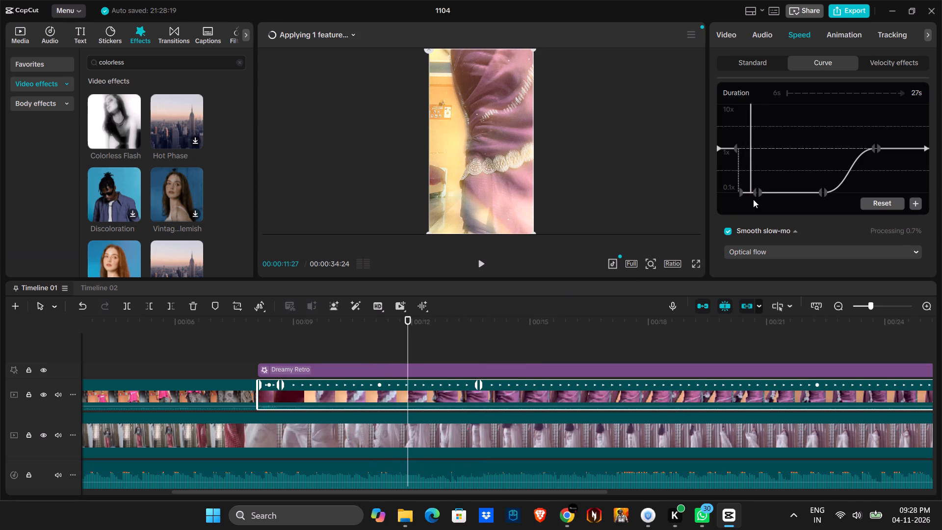
key(space)
key(space)
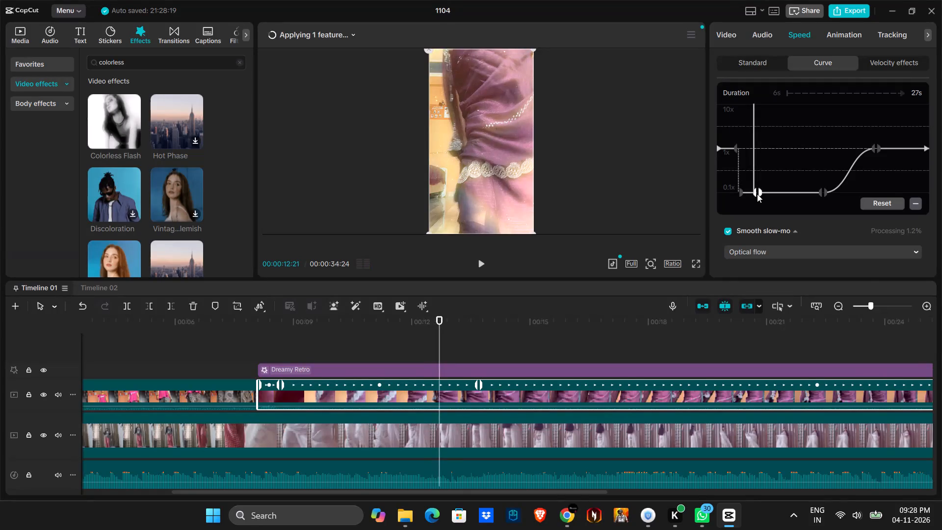
key(space)
key(space)
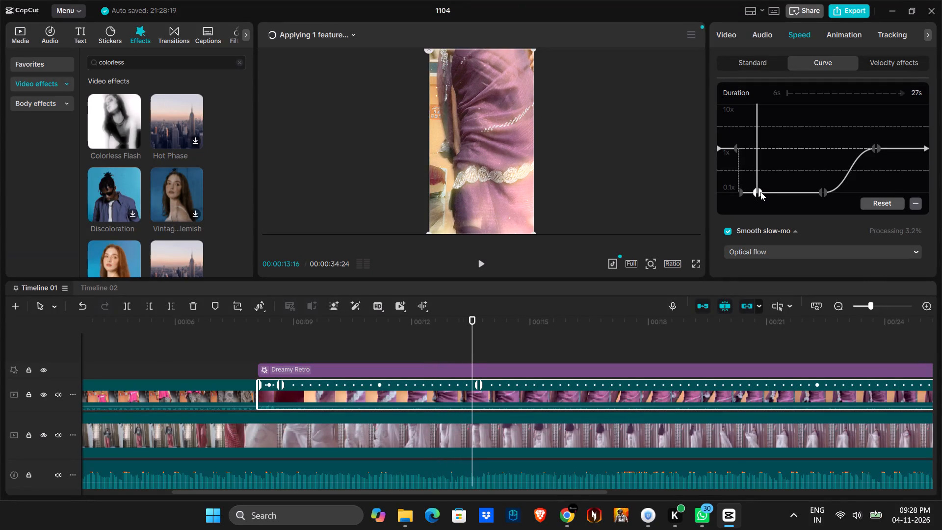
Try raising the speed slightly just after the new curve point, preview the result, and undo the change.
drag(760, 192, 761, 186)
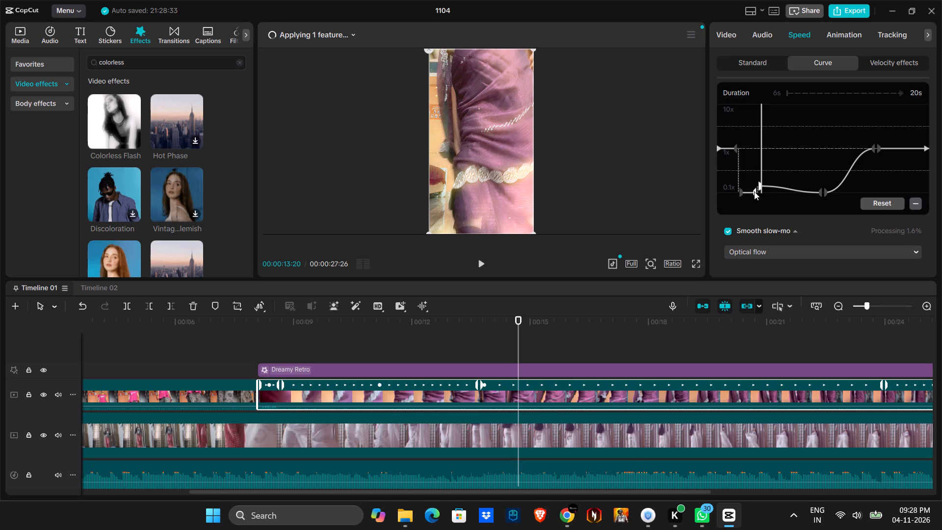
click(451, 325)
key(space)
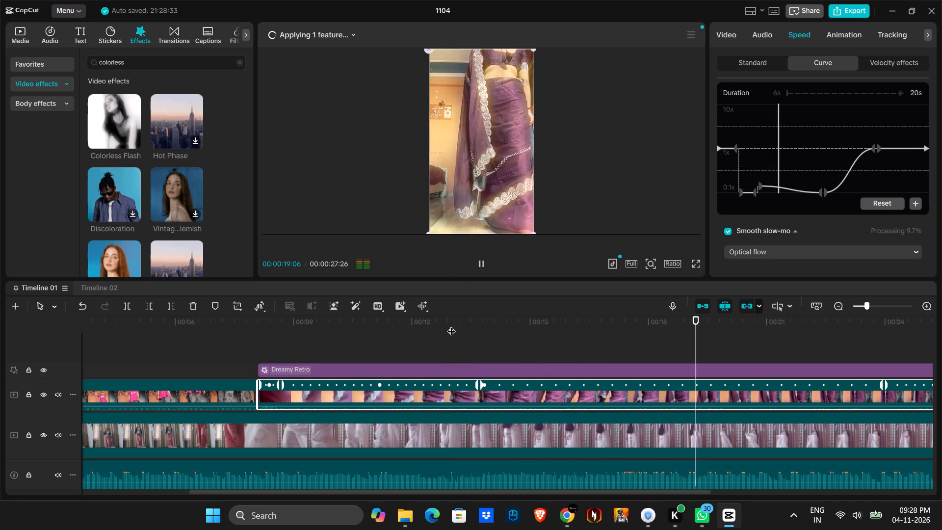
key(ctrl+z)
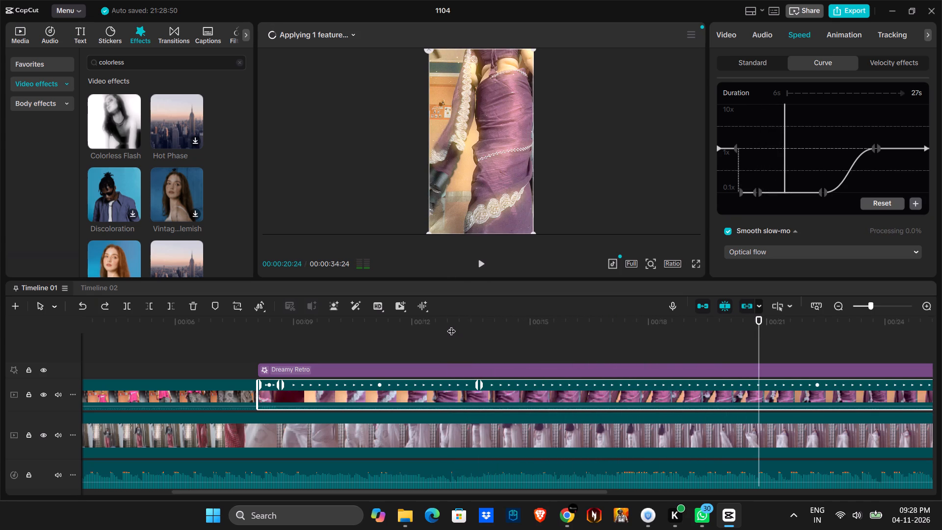
Play the edit from the beginning into IMG_2741.MOV's slow-motion section, up to about 21 seconds.
drag(217, 321, 215, 321)
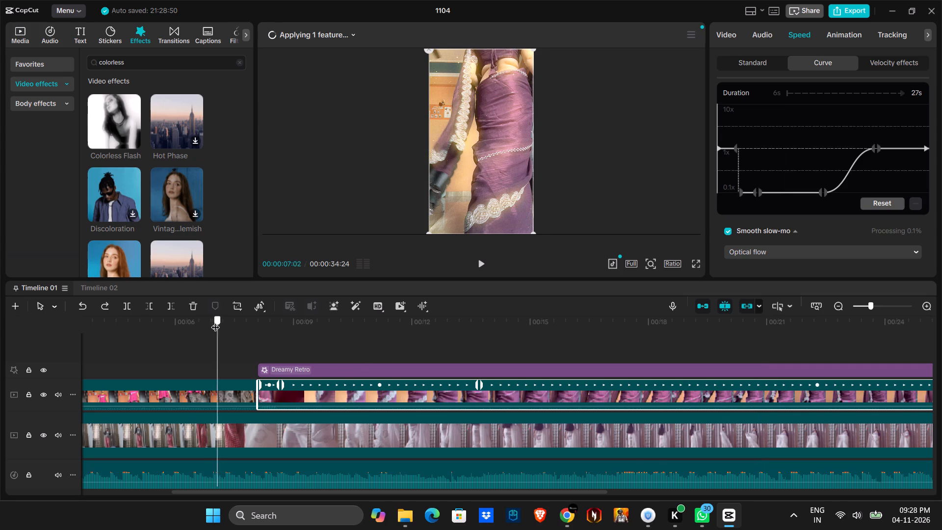
drag(215, 321, 164, 331)
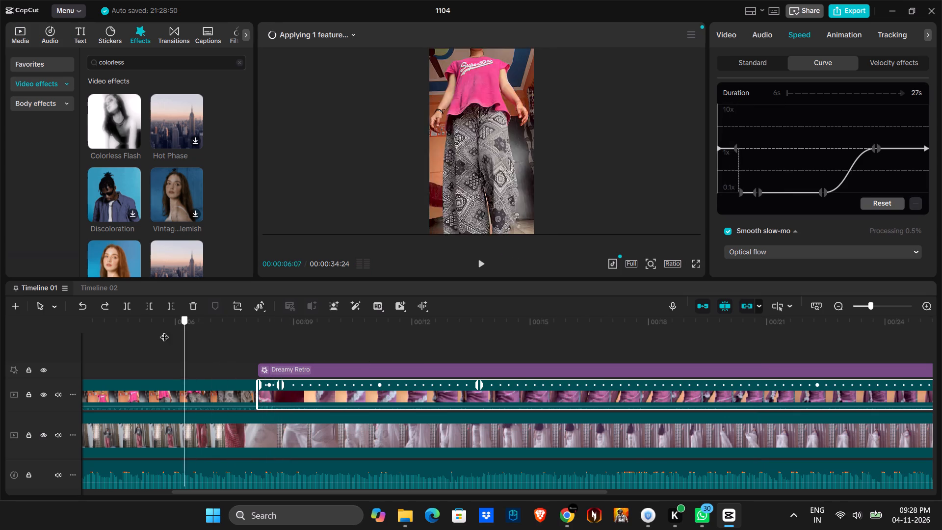
drag(164, 331, 0, 355)
key(space)
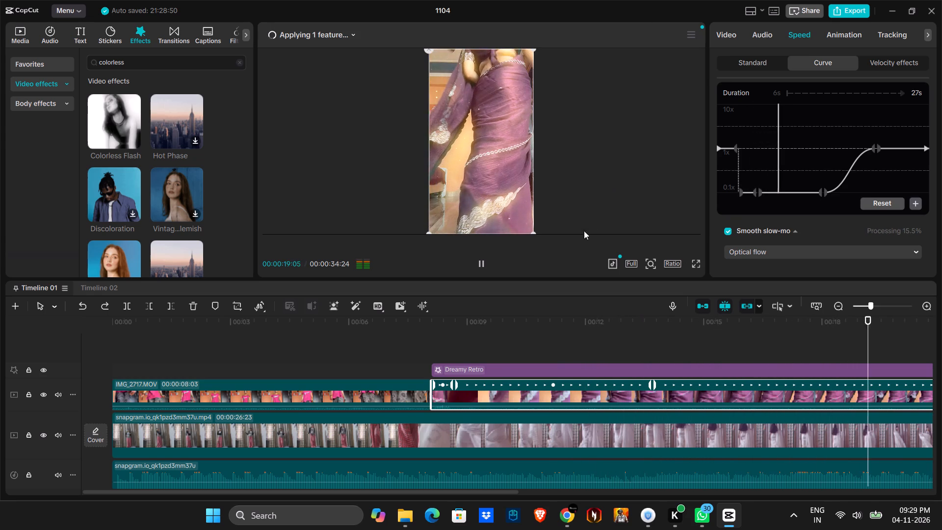
key(space)
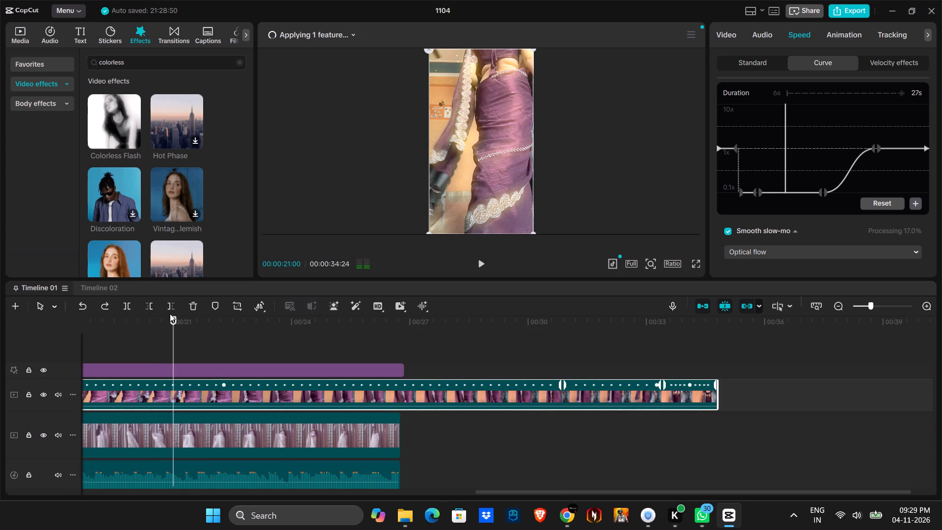
Scrub through the last part of IMG_2741.MOV from about 24 seconds, and play from 27 seconds to the end.
click(285, 318)
click(312, 318)
click(345, 323)
click(378, 326)
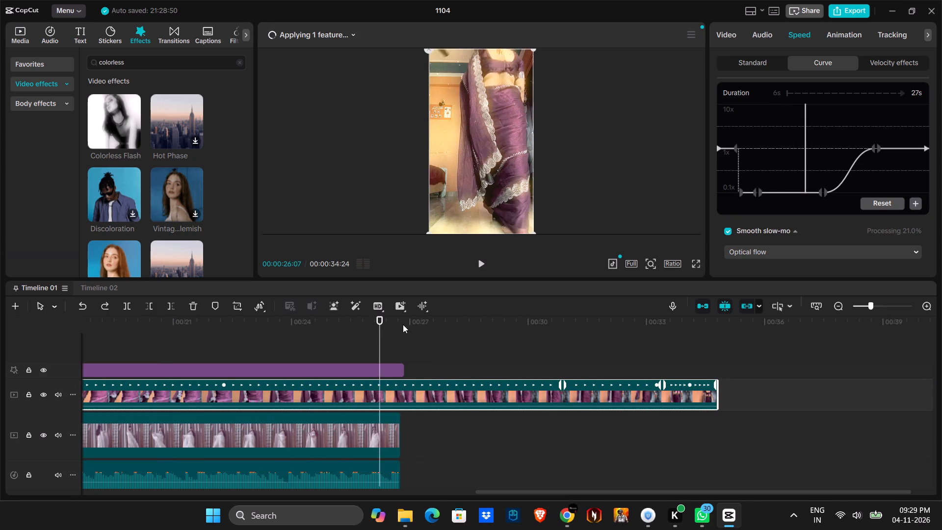
drag(403, 324, 416, 324)
drag(434, 323, 497, 323)
drag(515, 321, 628, 327)
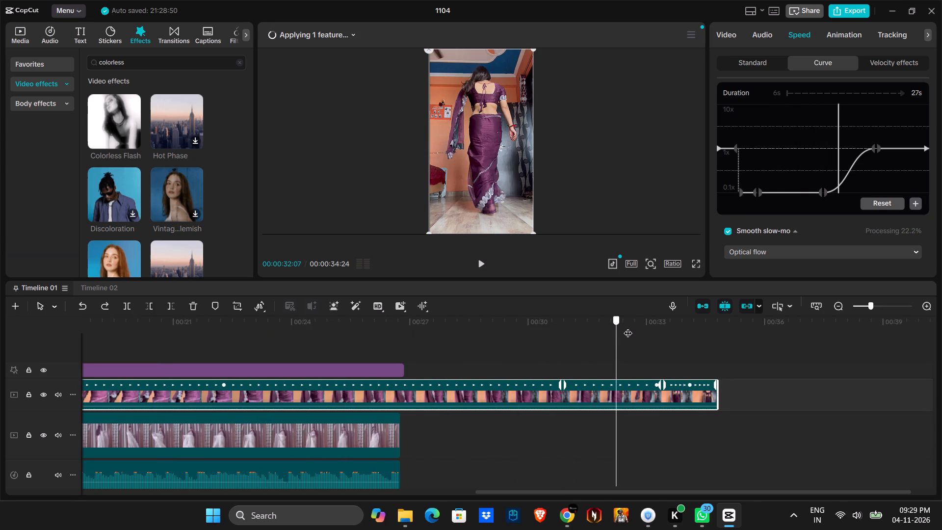
drag(628, 327, 418, 320)
key(space)
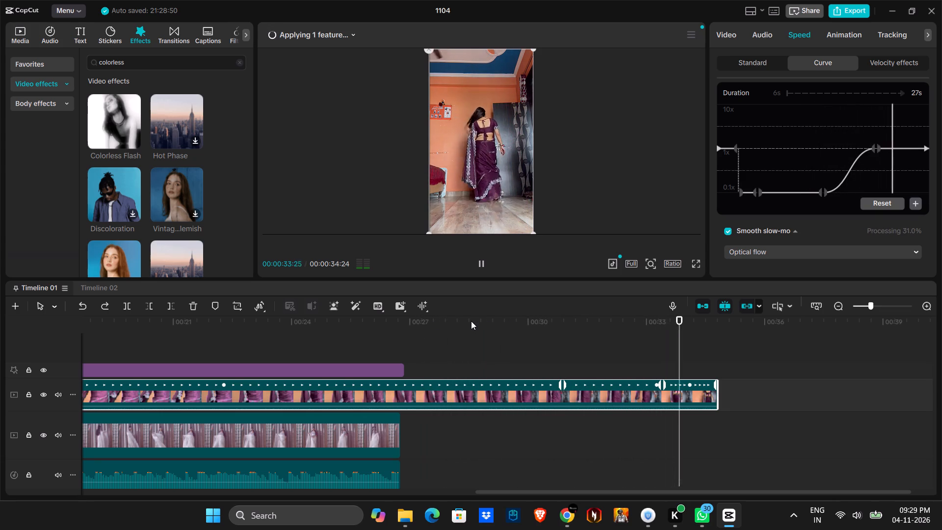
click(444, 321)
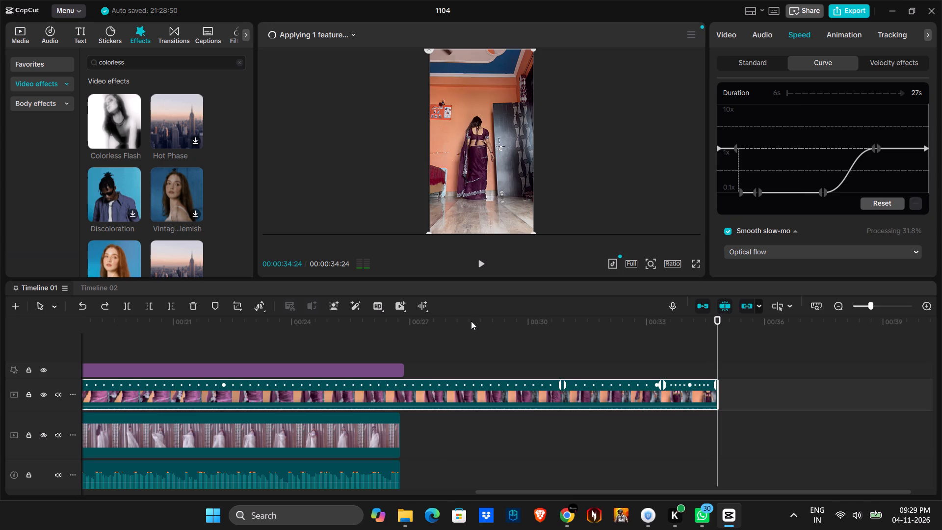
key(space)
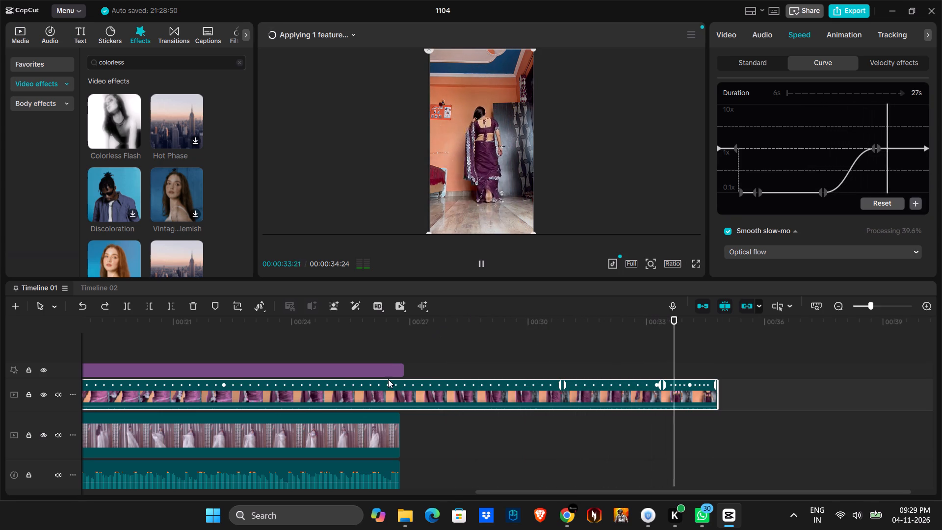
Split IMG_2741.MOV at 00:00:26:23, where the reference reel ends, and delete the part after the cut.
click(402, 324)
click(425, 393)
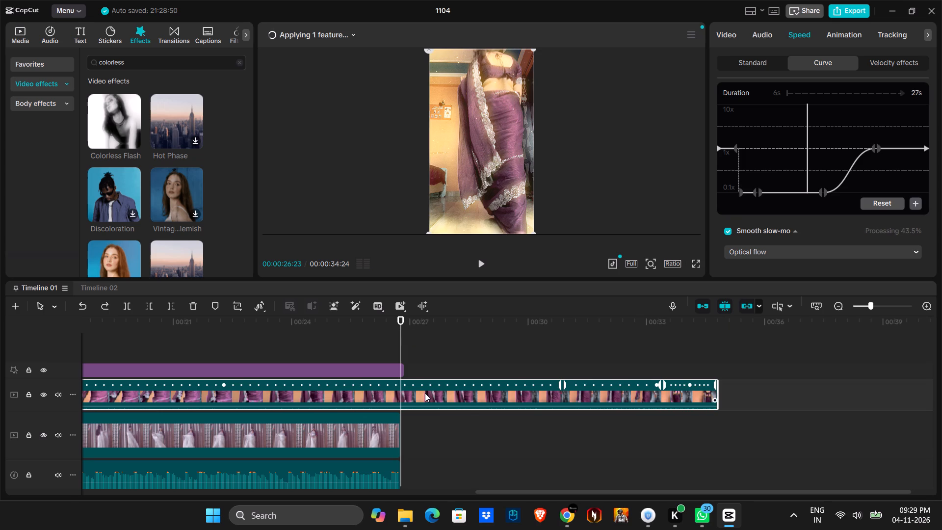
key(ctrl+b)
click(436, 387)
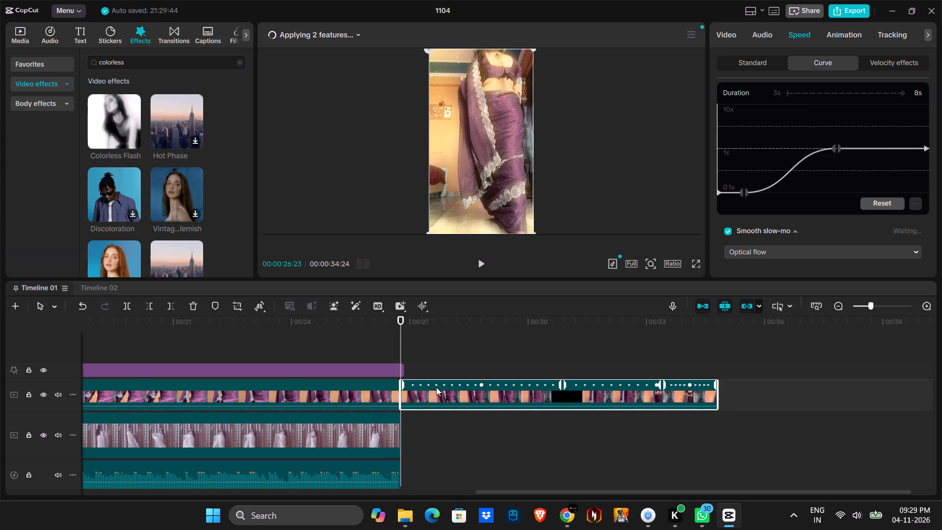
key(Delete)
Apply the Fade In entrance animation to IMG_2717.MOV at the start of the timeline.
drag(375, 319, 89, 317)
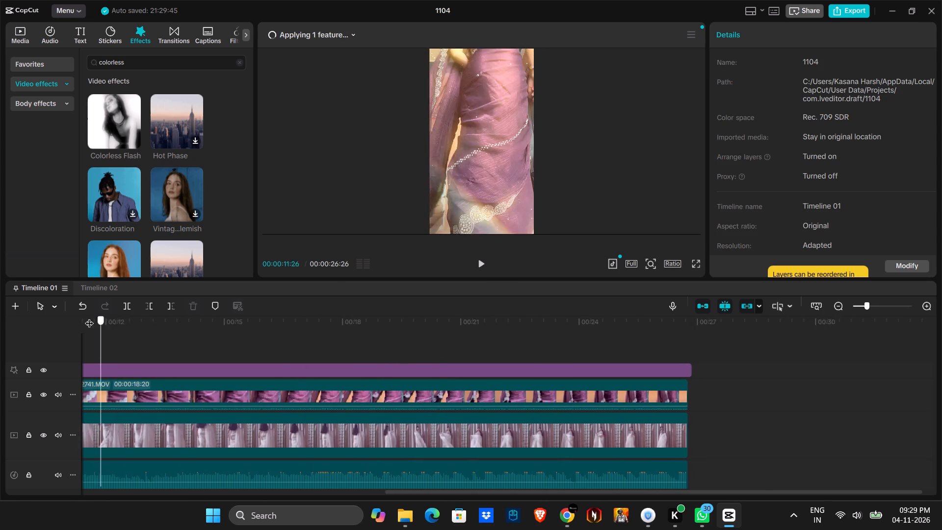
drag(89, 317, 29, 308)
click(29, 308)
click(205, 385)
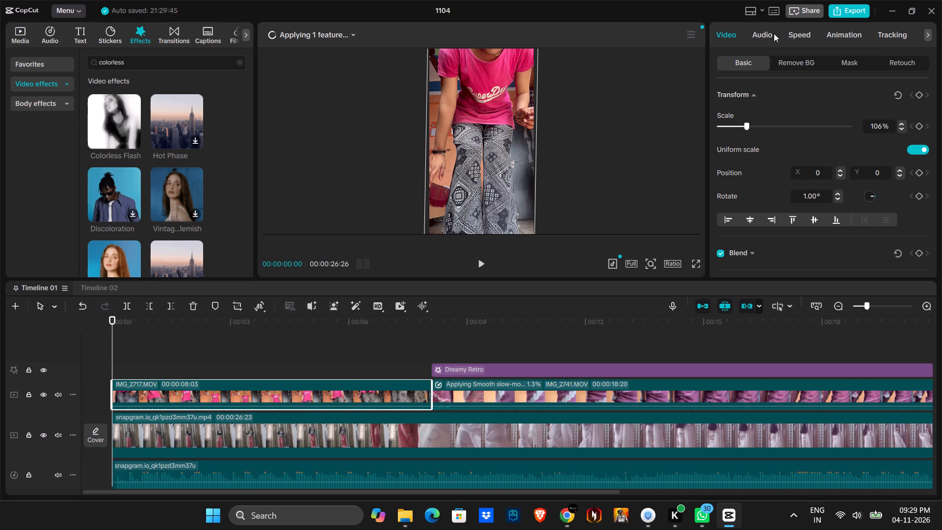
click(841, 33)
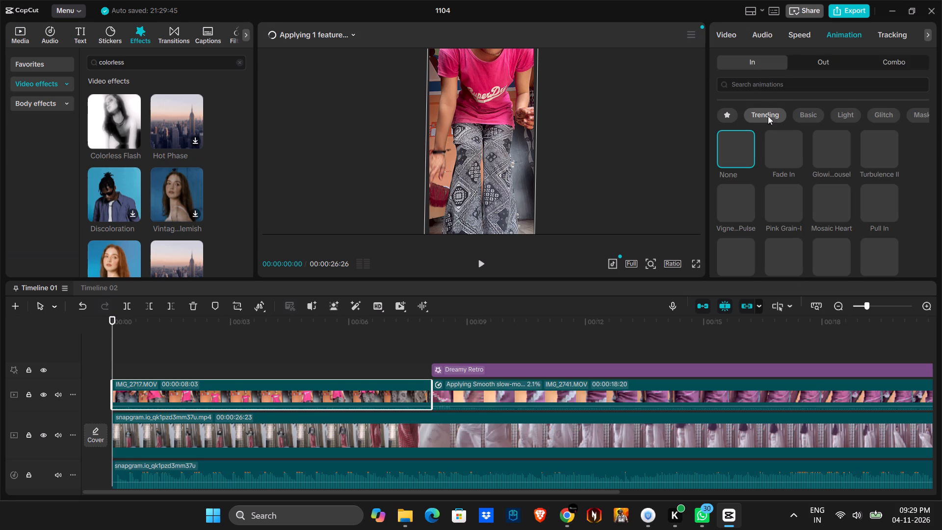
click(777, 150)
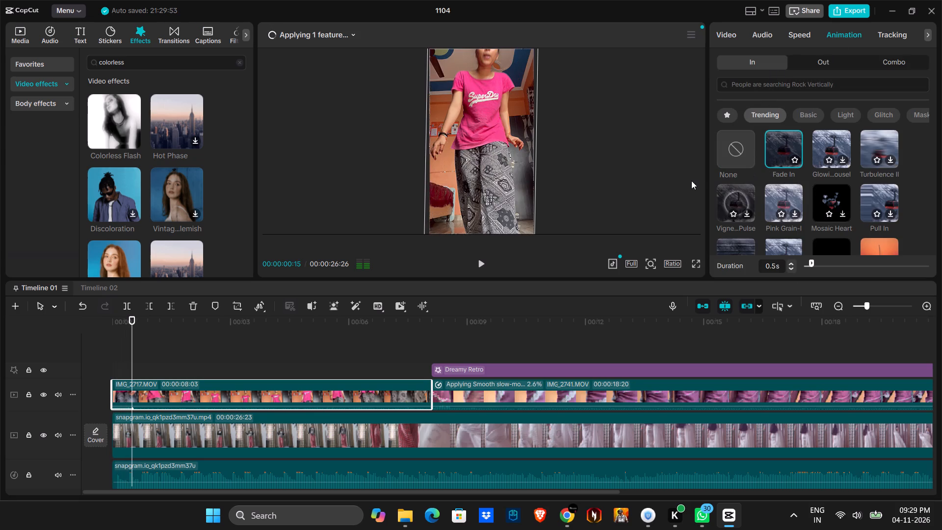
Delete the reference reel video snapgram.io_qk1pzd3mm37u.mp4 from the main track, keeping its separate audio.
click(304, 438)
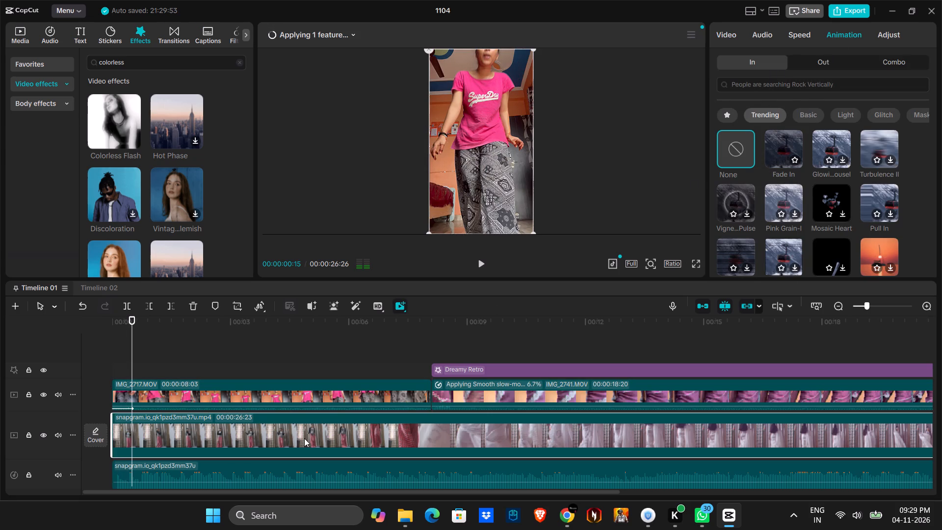
key(Delete)
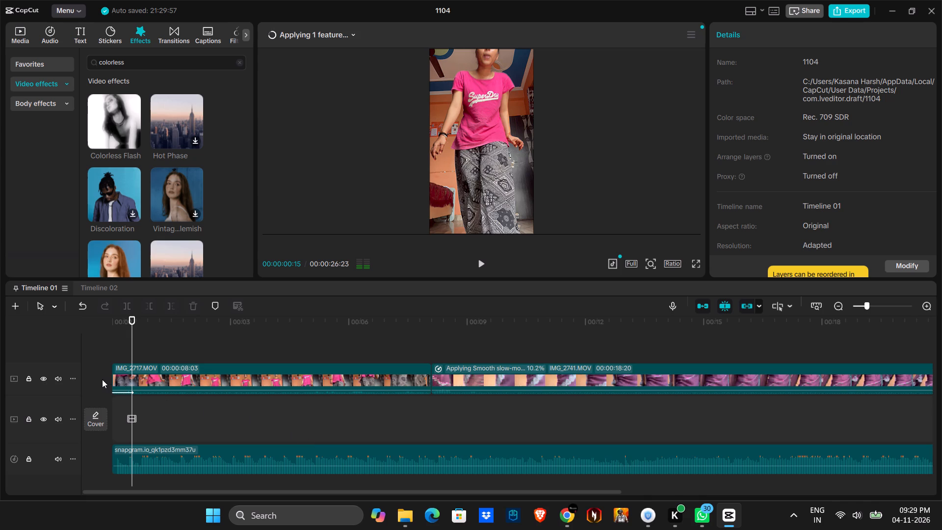
Select IMG_2717.MOV and IMG_2741.MOV together and move them down onto the empty main track.
drag(102, 379, 941, 406)
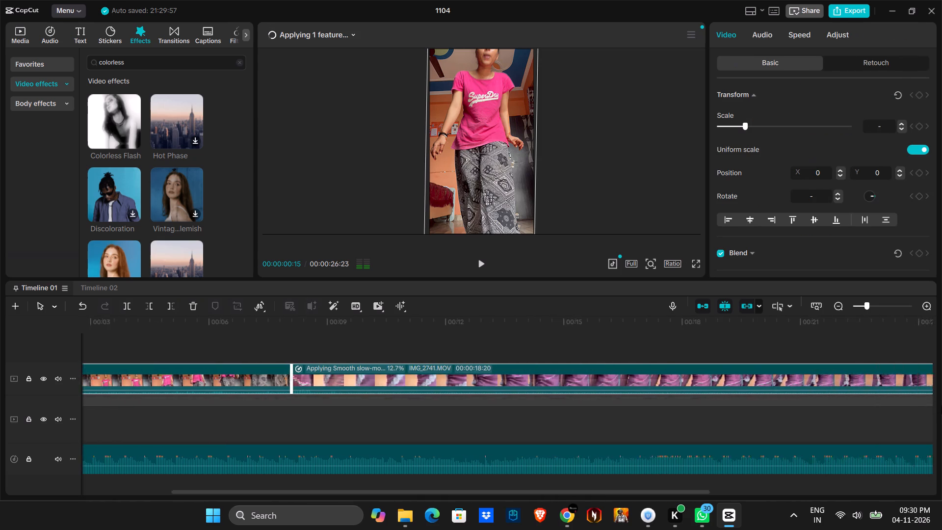
drag(941, 406, 912, 391)
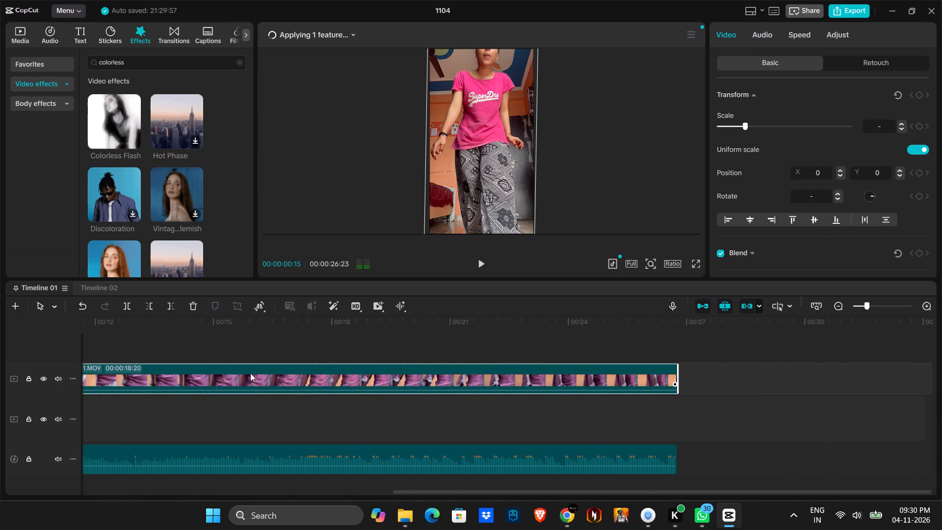
drag(239, 371, 242, 410)
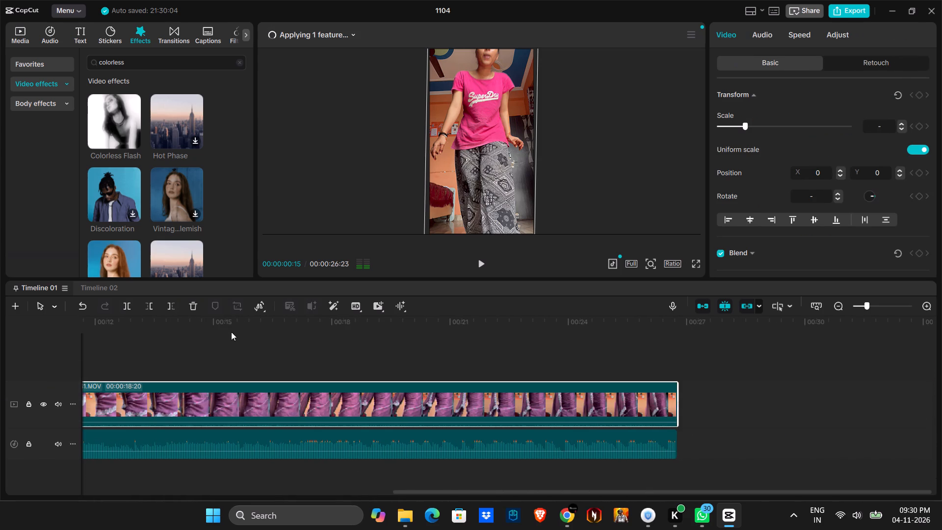
Mute the video track holding IMG_2717.MOV and IMG_2741.MOV.
drag(213, 319, 0, 329)
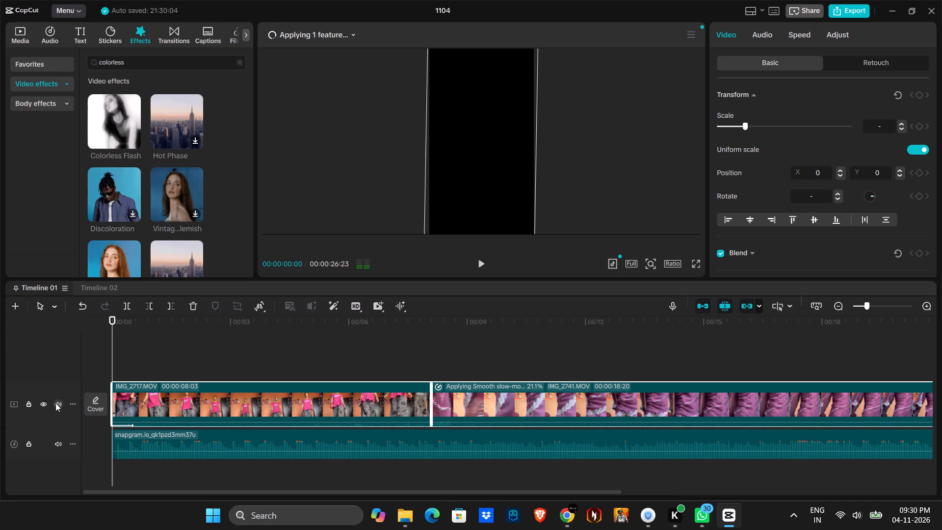
click(61, 405)
Play the opening of IMG_2717.MOV with its fade-in from the beginning.
click(130, 318)
drag(130, 318, 120, 318)
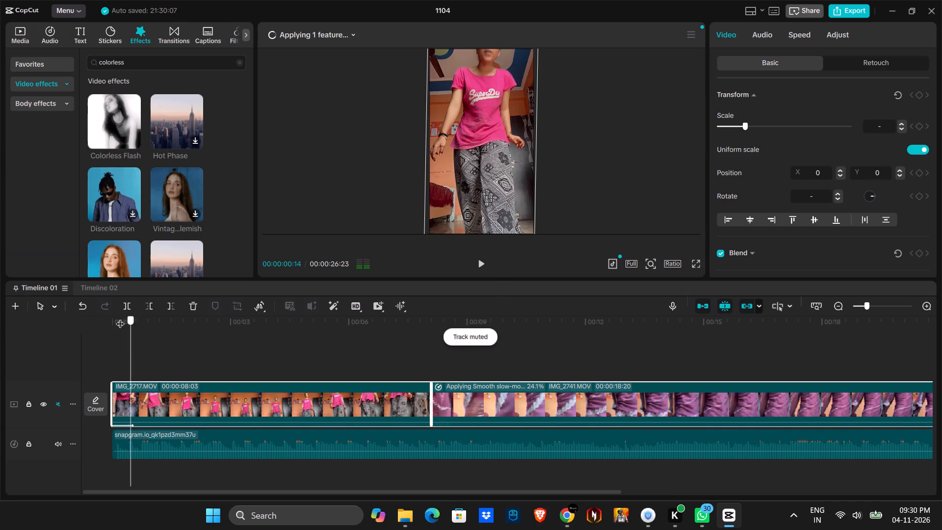
drag(120, 318, 92, 317)
key(space)
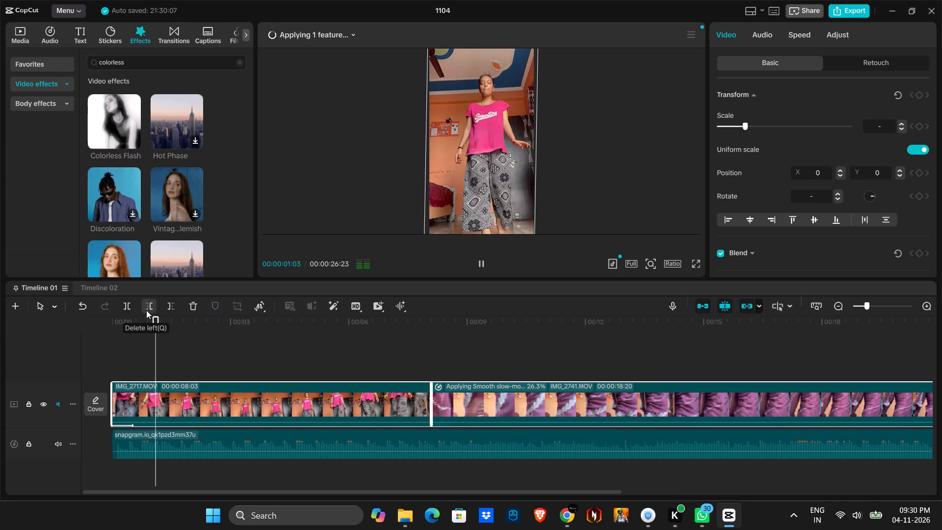
key(space)
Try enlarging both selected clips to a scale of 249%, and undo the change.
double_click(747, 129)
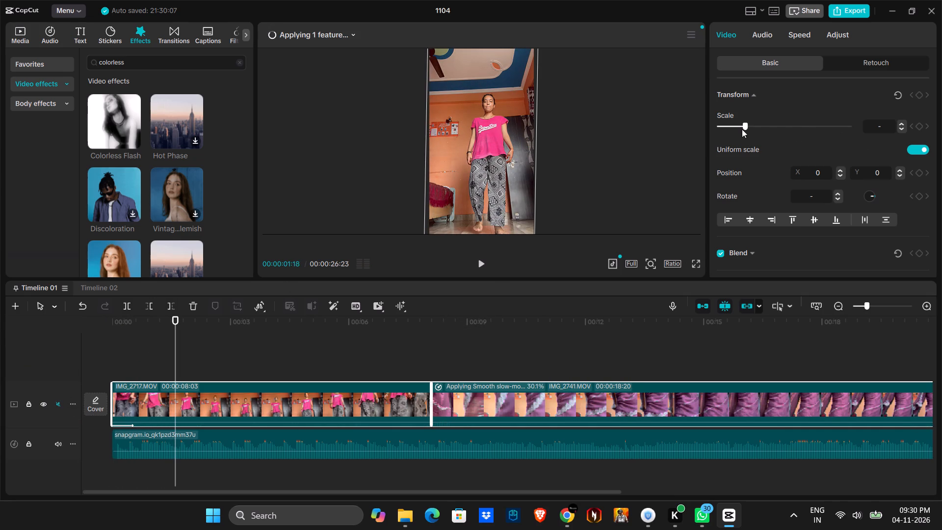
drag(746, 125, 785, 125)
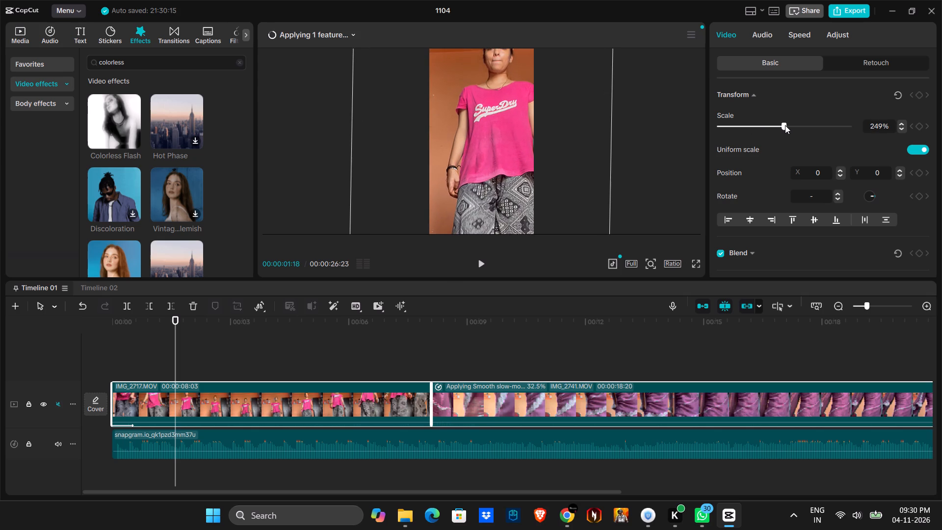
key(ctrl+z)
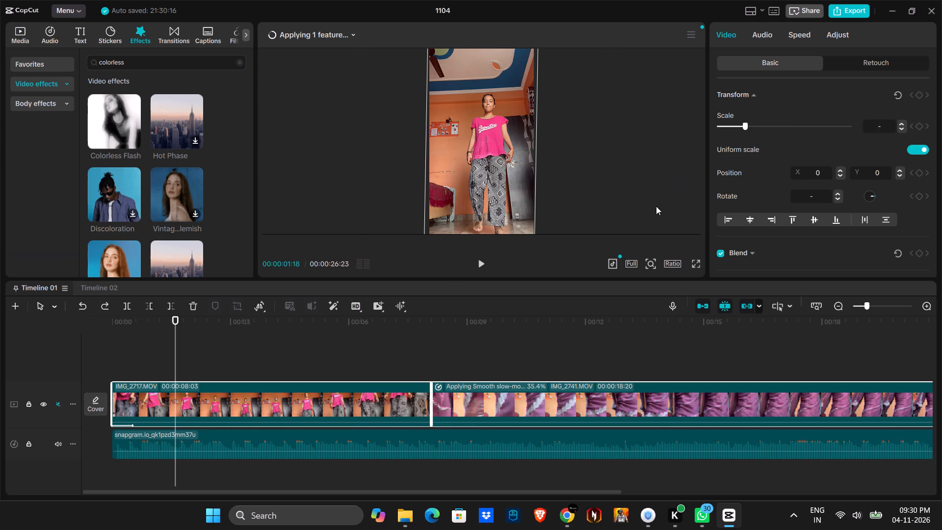
Lengthen the Fade In animation on IMG_2717.MOV to 1.6 s, previewing the opening while adjusting.
click(114, 320)
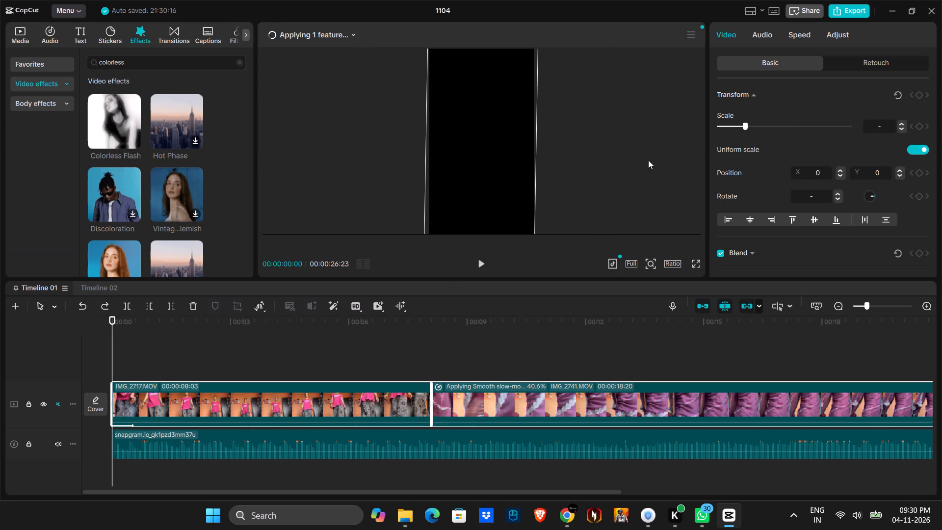
click(308, 409)
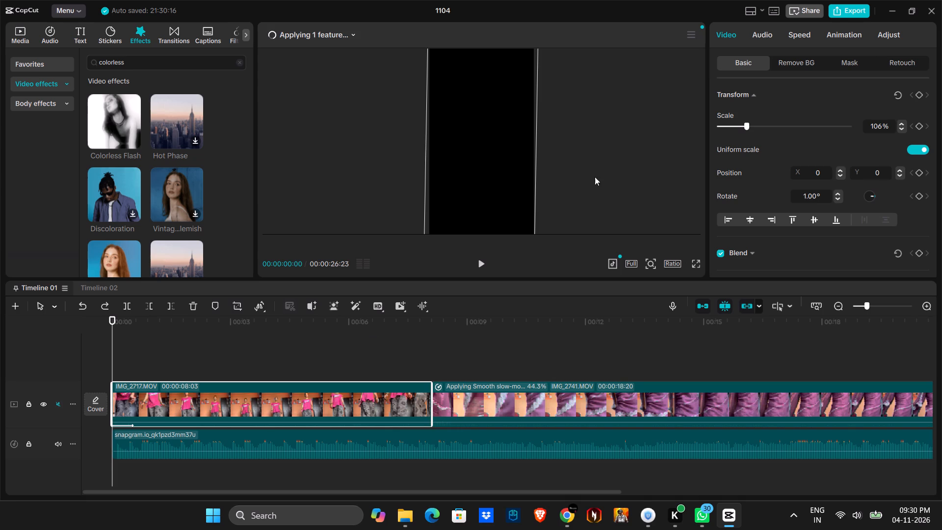
click(851, 30)
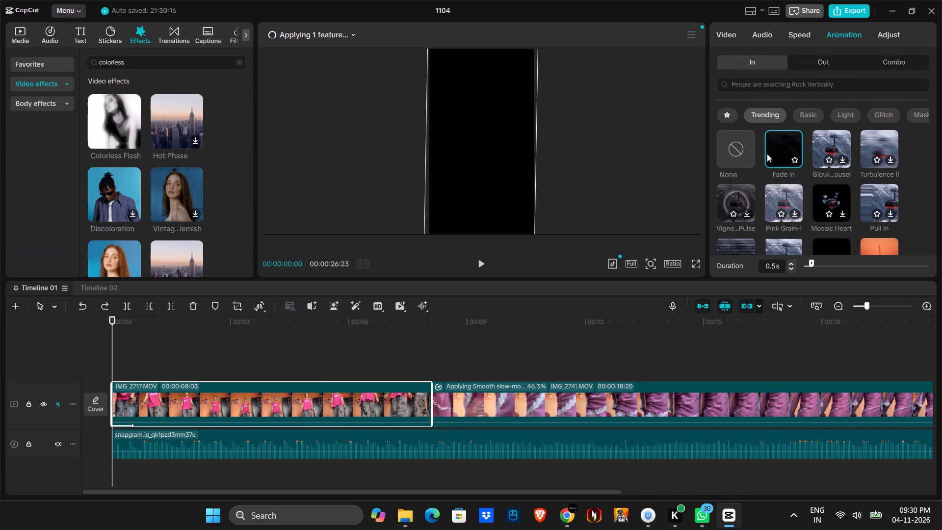
click(781, 154)
drag(810, 262, 815, 262)
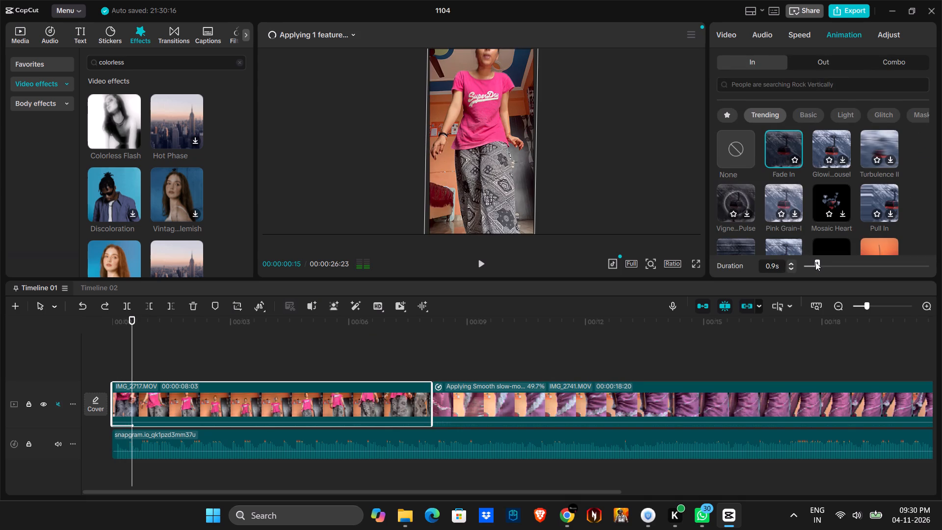
drag(815, 262, 823, 262)
key(space)
key(space)
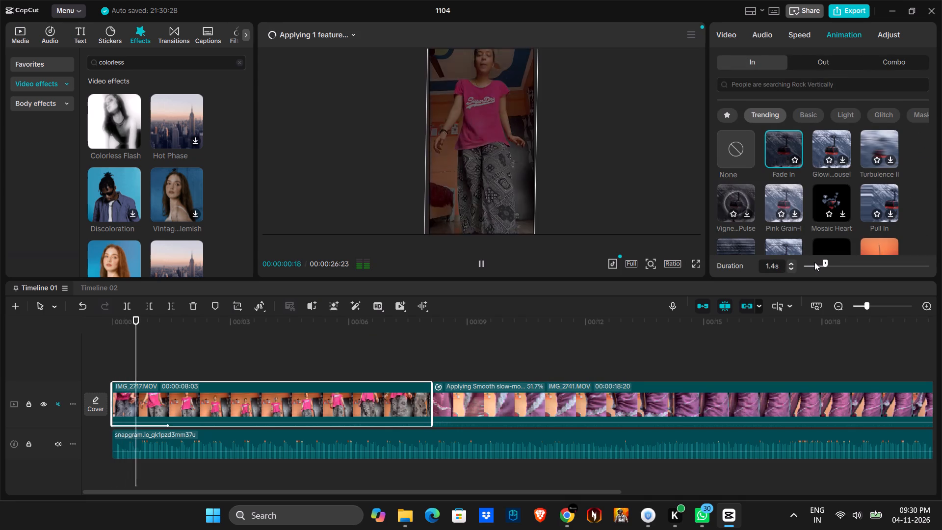
key(space)
click(825, 262)
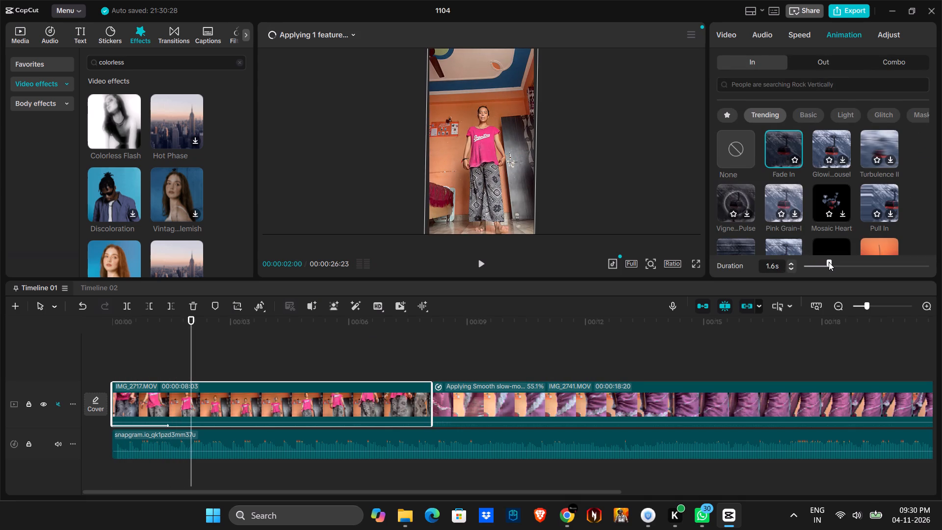
Play the edit with the lengthened fade-in through the outfit change, and go back to 00:00:09:12 in IMG_2741.MOV.
key(space)
key(space)
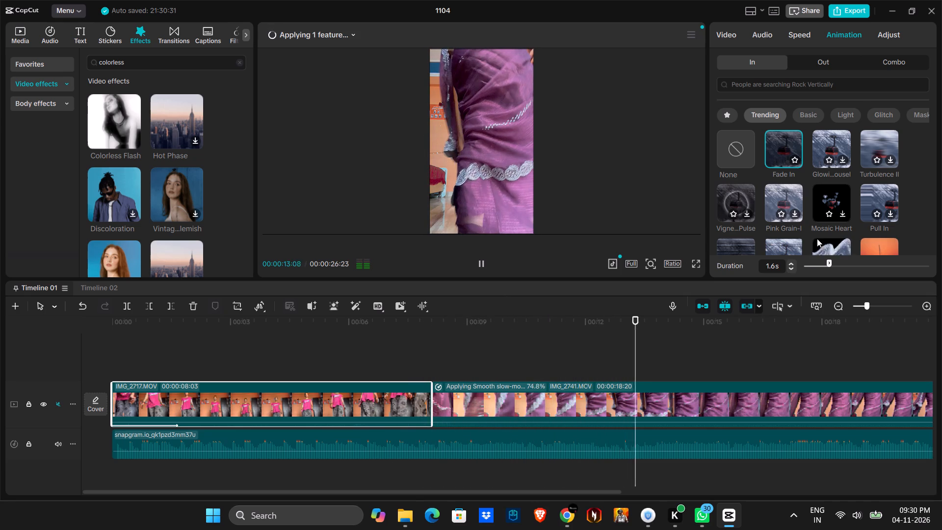
key(space)
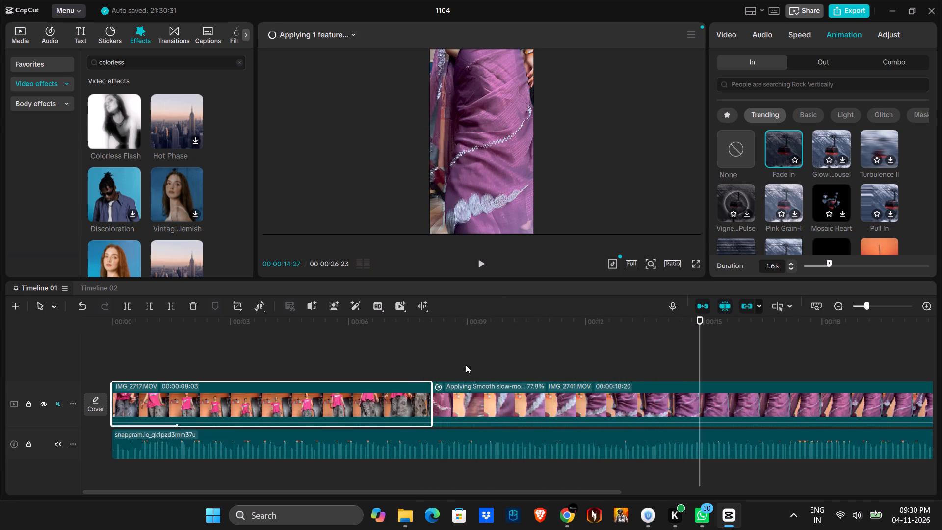
scroll(466, 365, up, 3)
click(482, 365)
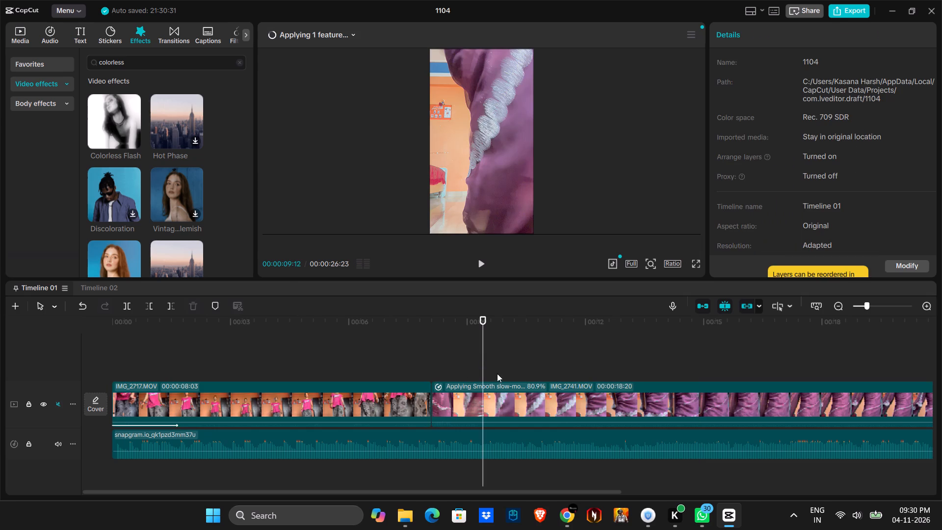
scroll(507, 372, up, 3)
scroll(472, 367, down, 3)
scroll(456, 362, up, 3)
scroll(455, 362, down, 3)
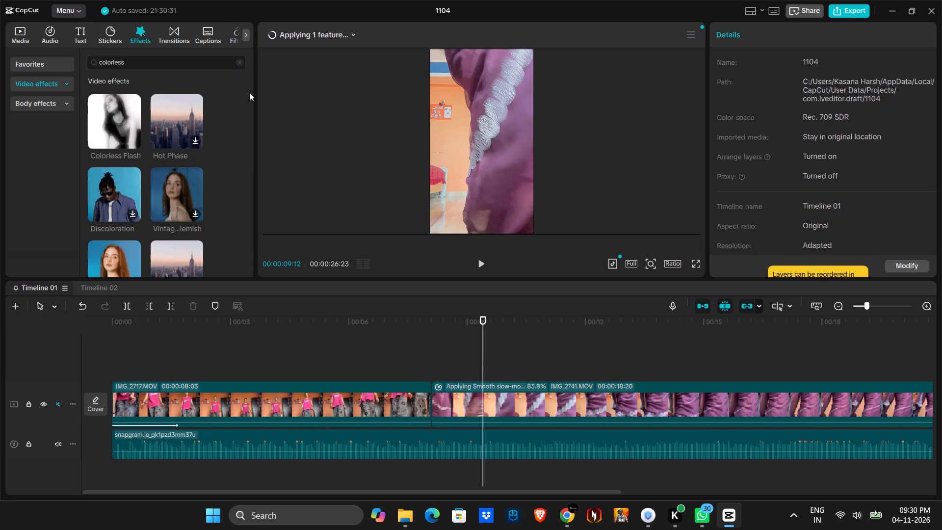
Search the video effects for grain and add Dreamy Retro above IMG_2741.MOV, starting at the cut from IMG_2717.MOV.
click(236, 65)
scroll(46, 106, up, 3)
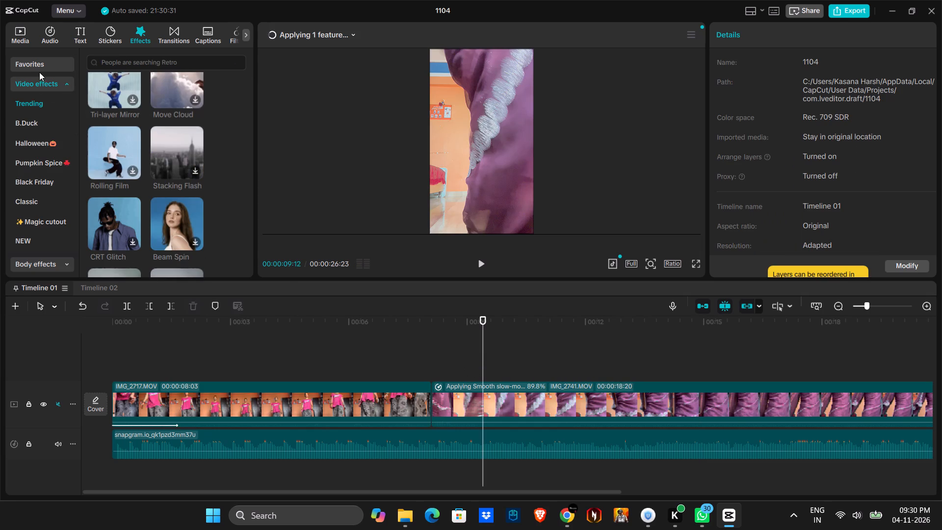
click(33, 70)
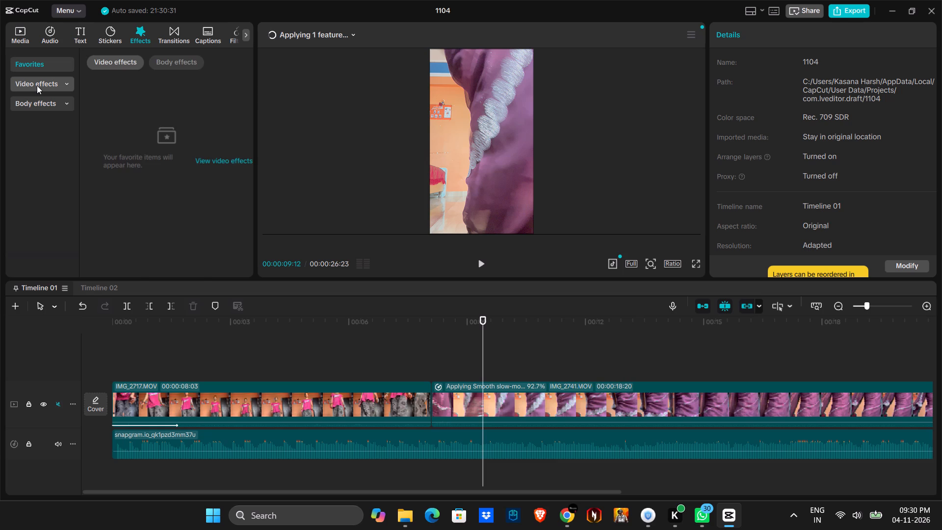
click(37, 85)
click(128, 64)
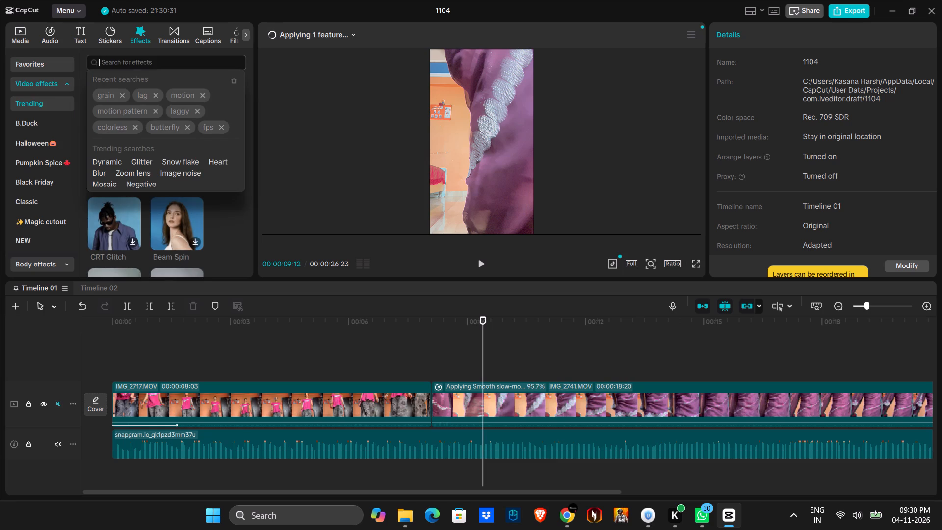
click(105, 96)
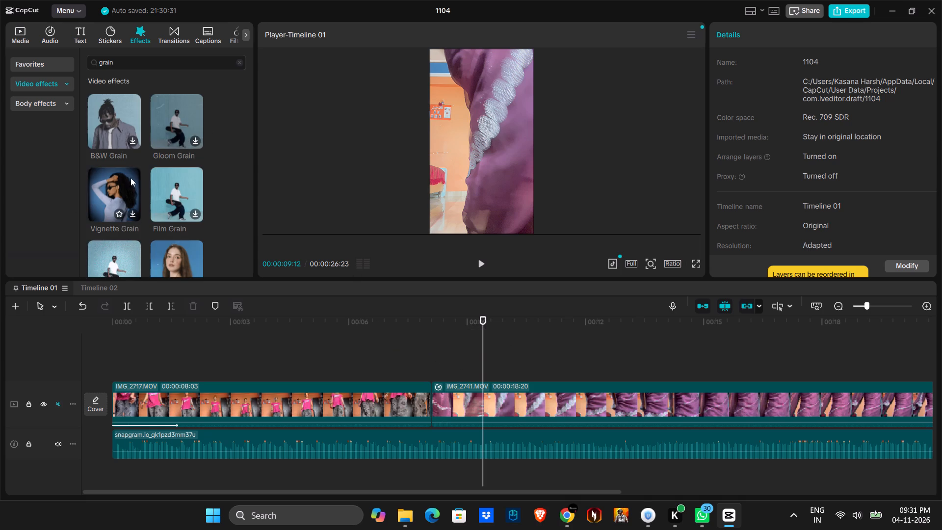
scroll(160, 178, down, 4)
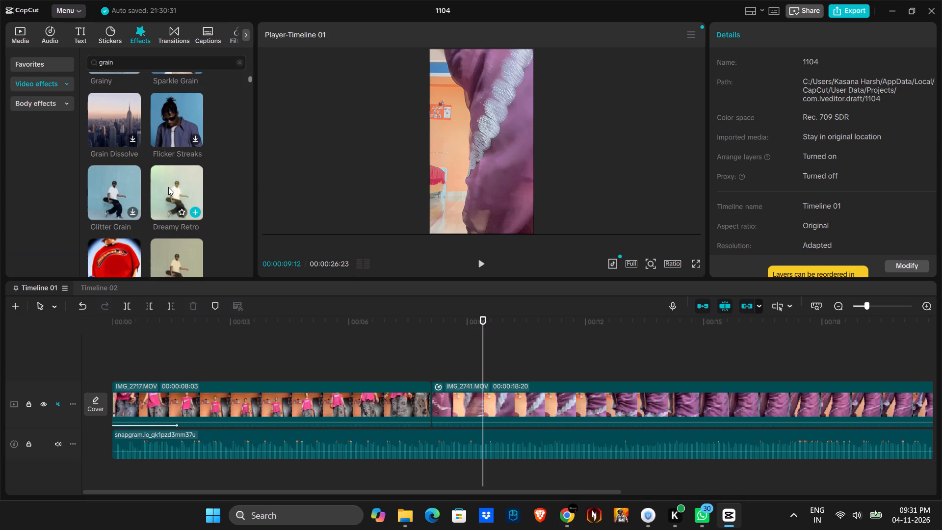
drag(168, 187, 431, 369)
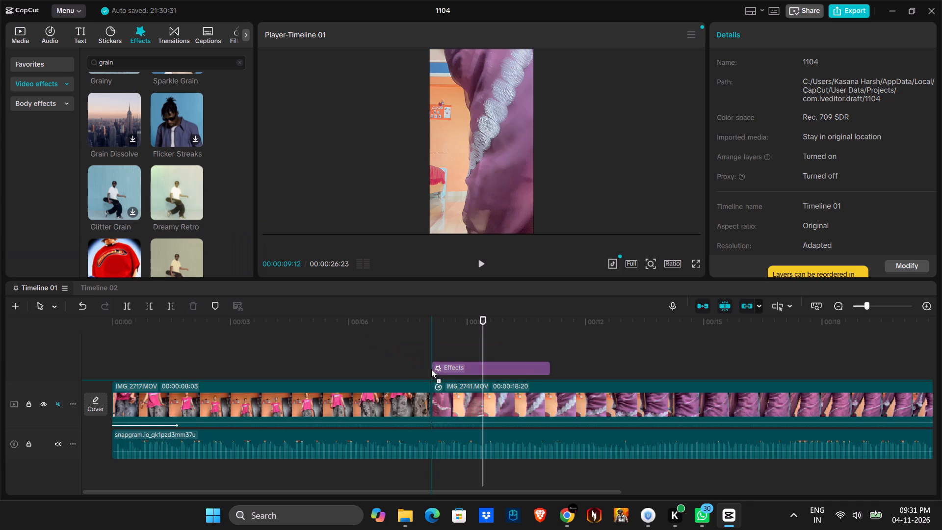
drag(431, 369, 430, 370)
click(430, 370)
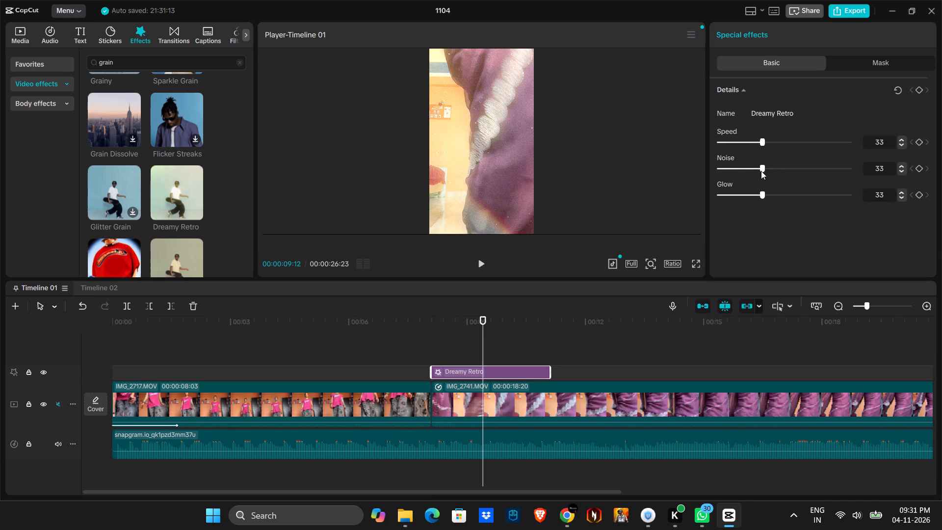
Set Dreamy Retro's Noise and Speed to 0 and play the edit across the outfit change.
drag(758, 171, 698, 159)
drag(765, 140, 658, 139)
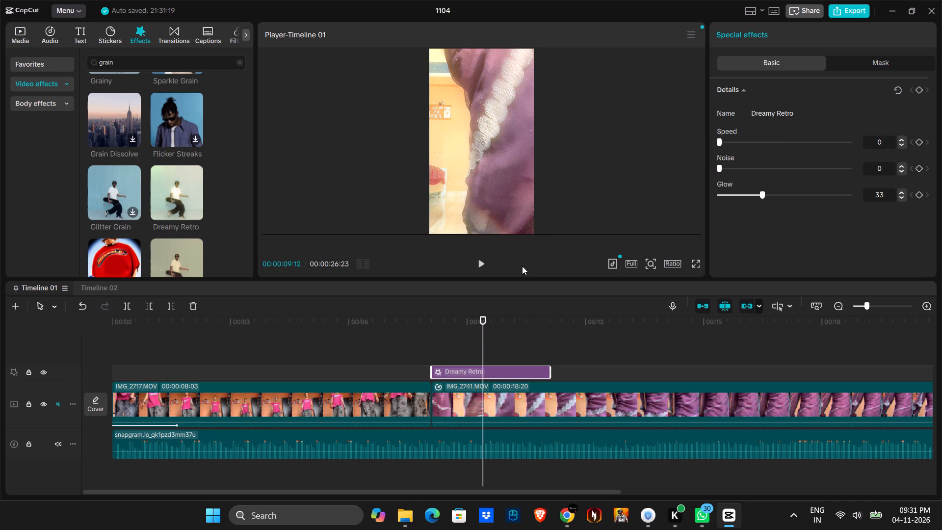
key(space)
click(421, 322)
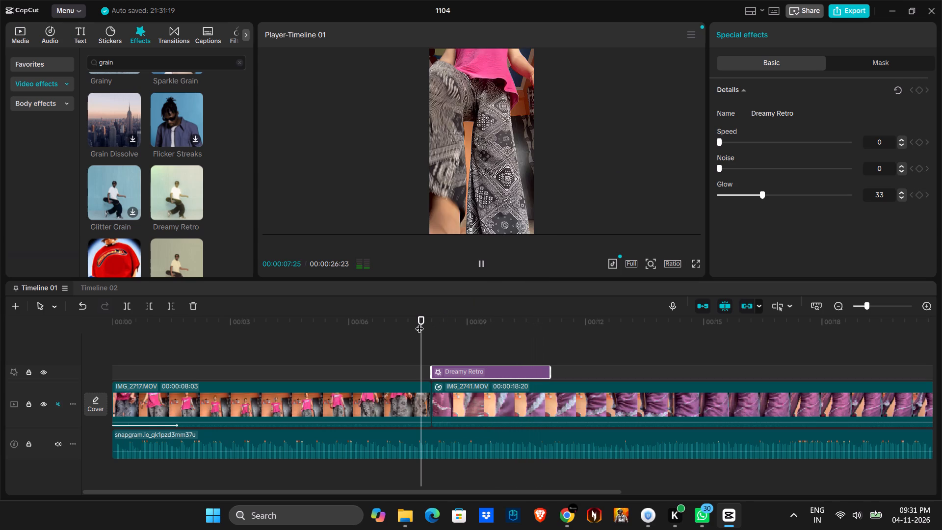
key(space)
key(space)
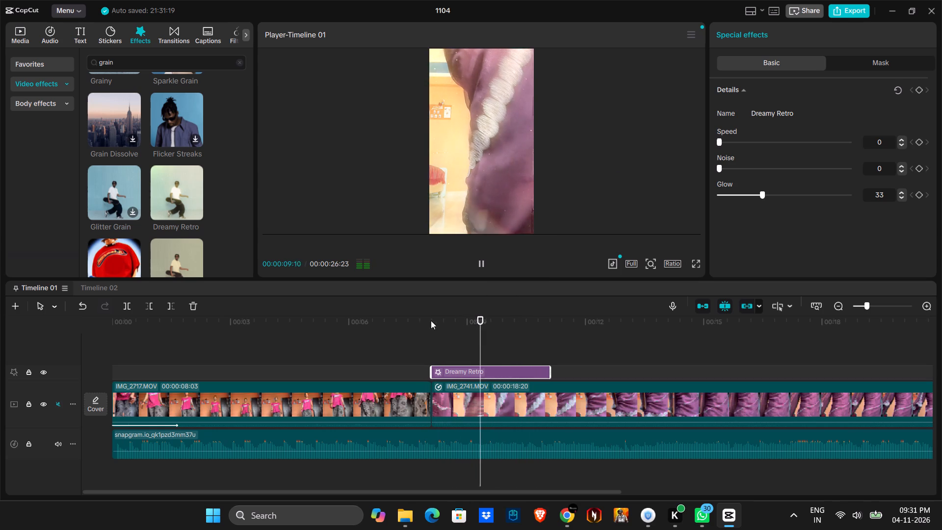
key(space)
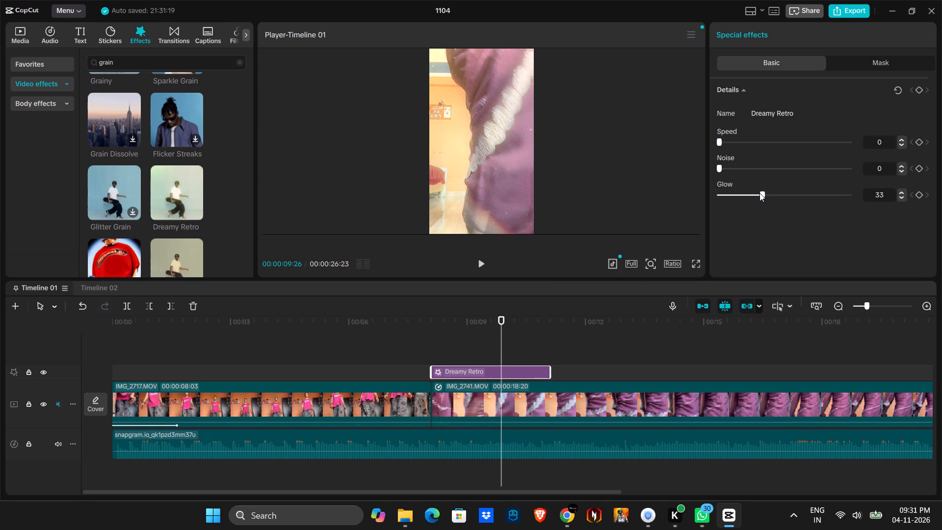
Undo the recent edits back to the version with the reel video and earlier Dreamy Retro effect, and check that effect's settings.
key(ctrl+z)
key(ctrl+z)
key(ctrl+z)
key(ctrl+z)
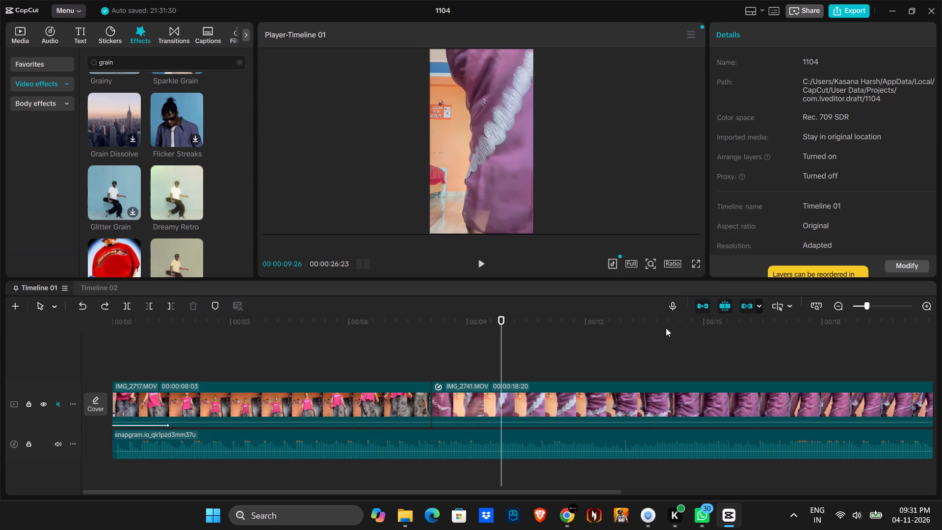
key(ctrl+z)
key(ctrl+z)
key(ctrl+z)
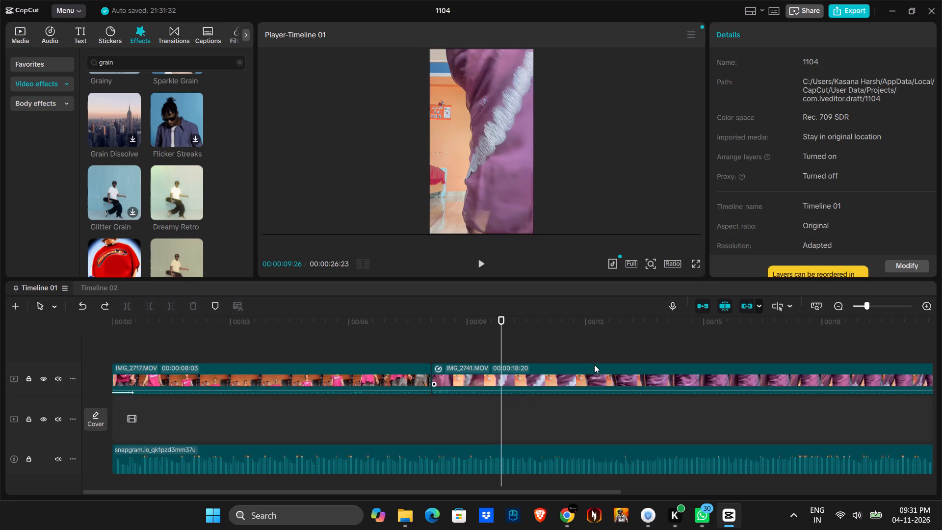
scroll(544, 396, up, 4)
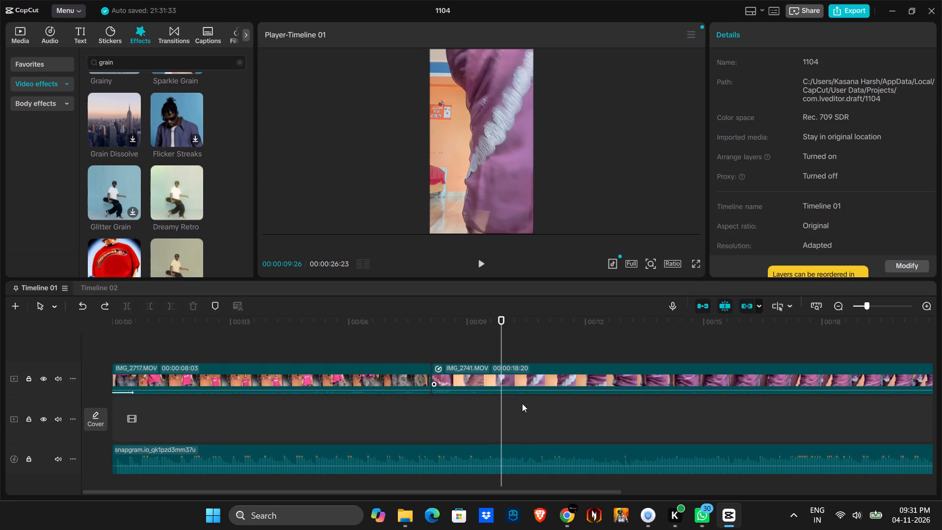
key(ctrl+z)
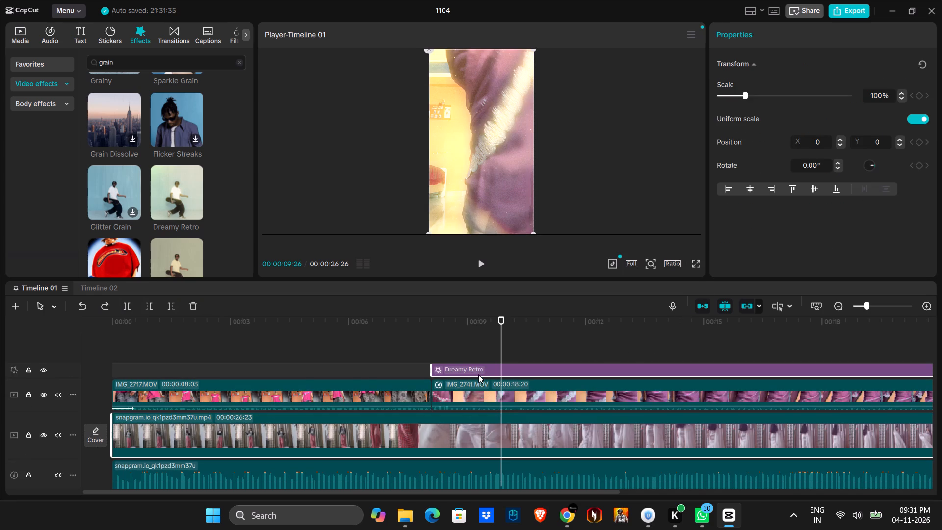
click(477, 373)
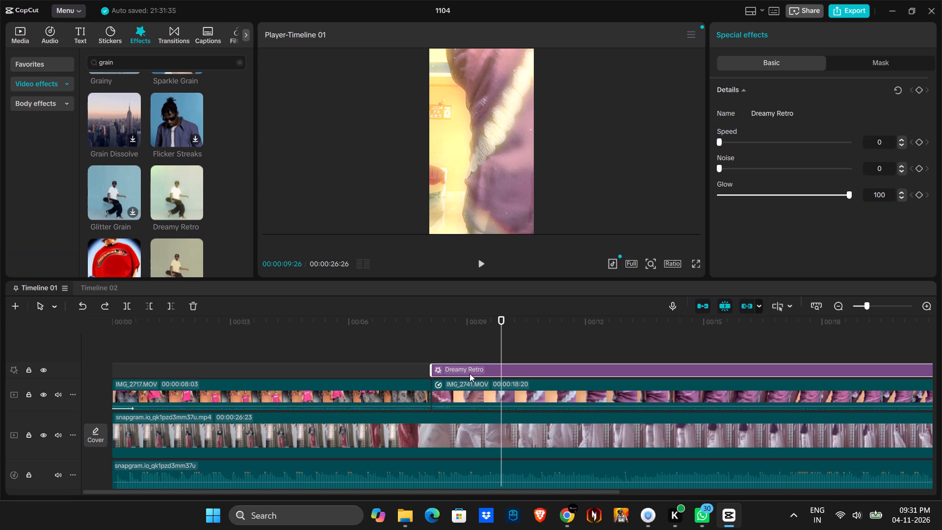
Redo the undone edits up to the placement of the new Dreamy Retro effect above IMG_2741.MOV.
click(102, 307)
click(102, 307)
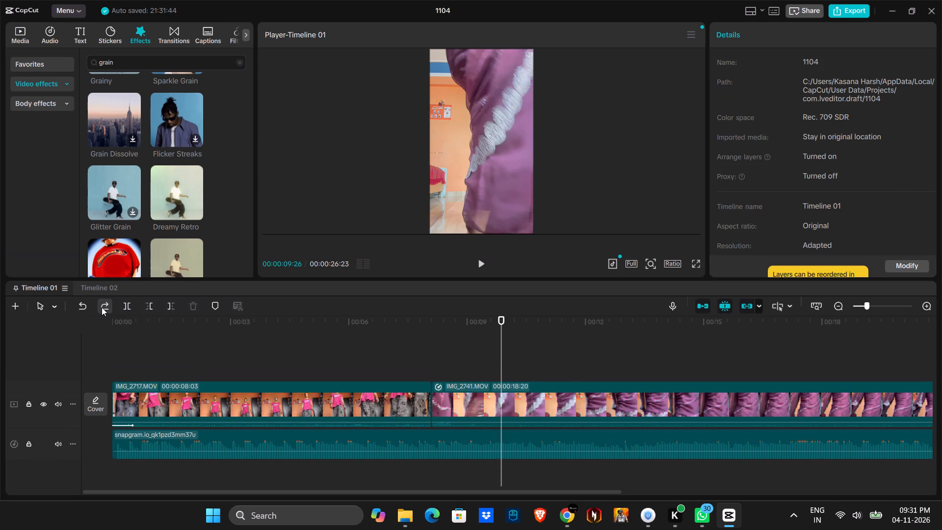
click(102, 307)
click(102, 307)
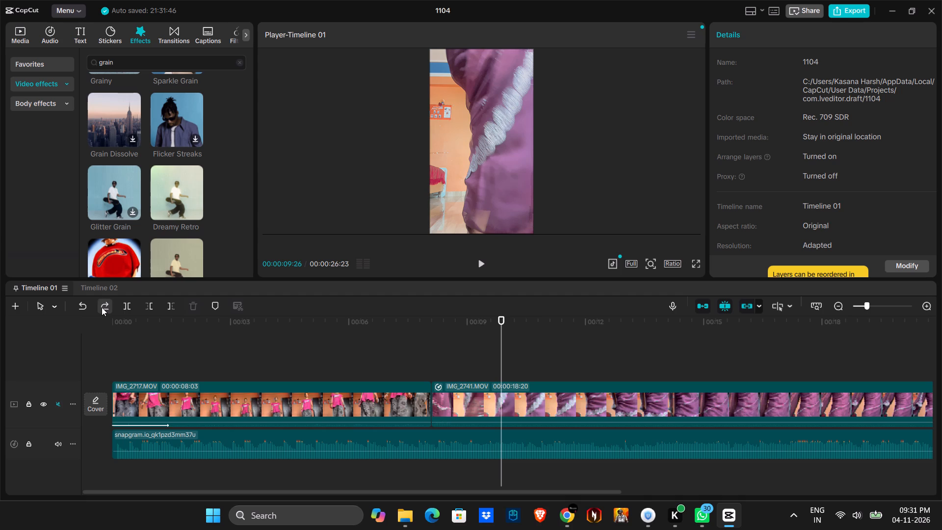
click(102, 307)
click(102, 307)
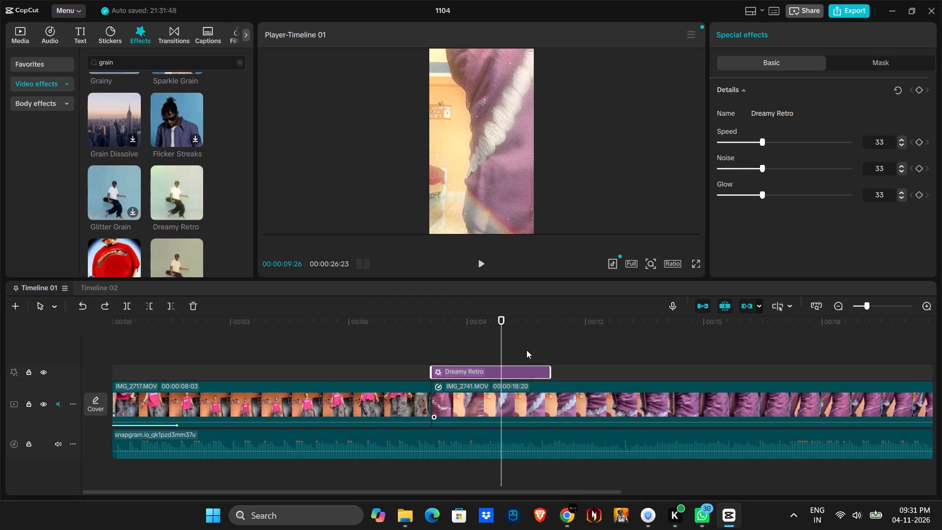
Set Dreamy Retro's Speed to 0, Noise to 0 and Glow to 100, and preview it over the start of IMG_2741.MOV.
drag(760, 144, 671, 153)
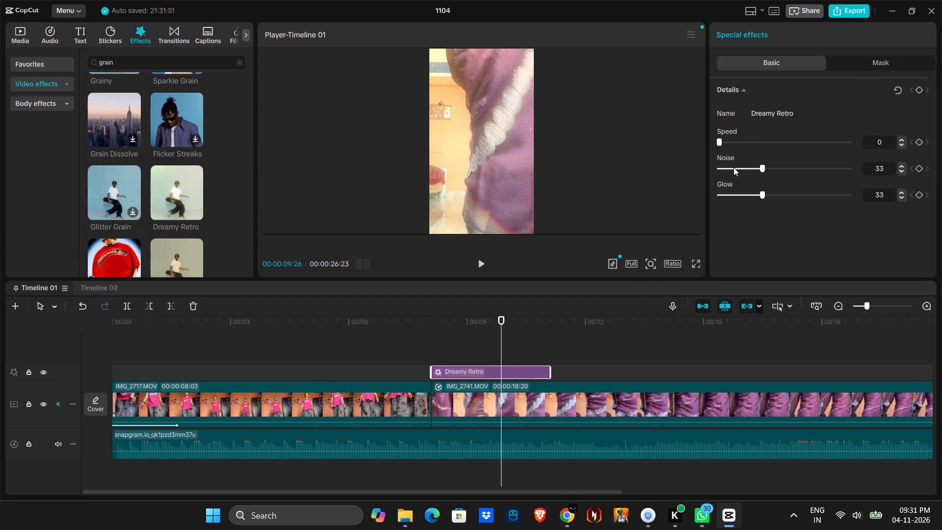
drag(757, 168, 640, 187)
drag(760, 195, 915, 214)
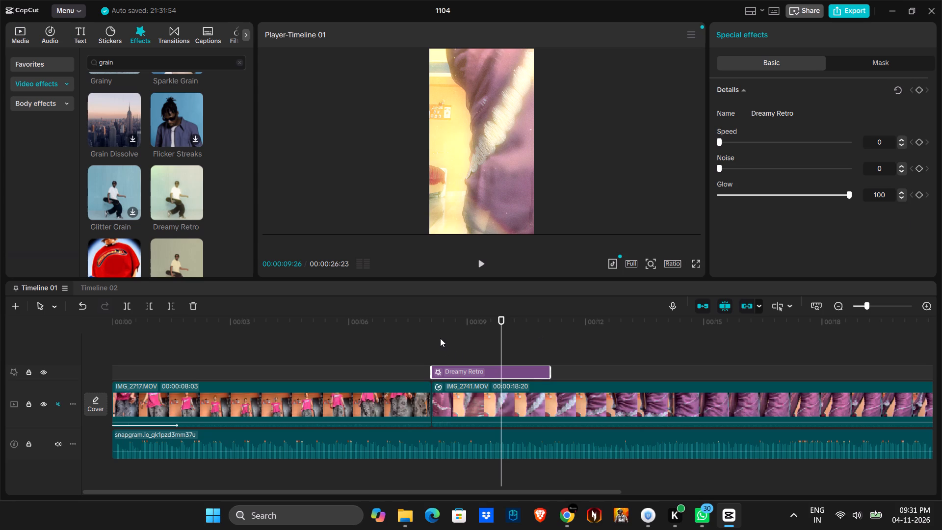
drag(411, 320, 500, 316)
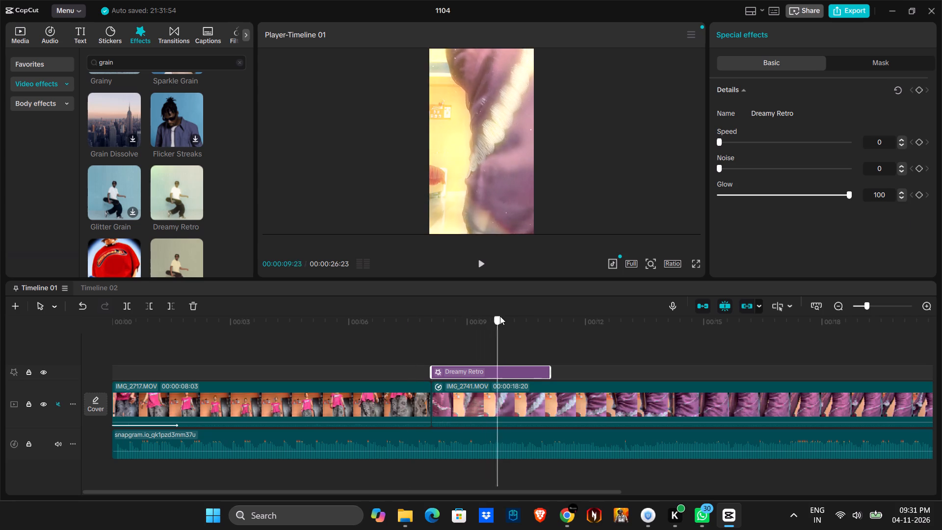
drag(500, 316, 521, 308)
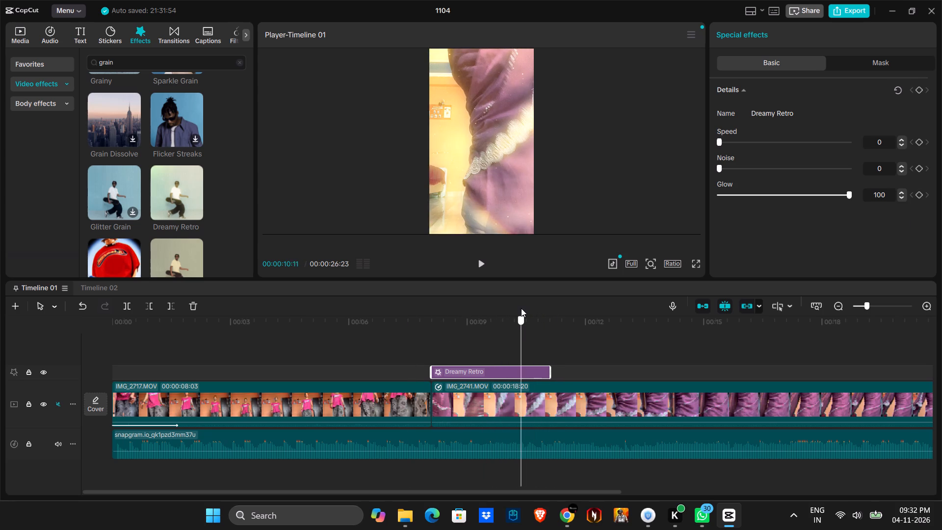
drag(521, 308, 518, 308)
Extend the Dreamy Retro effect to the end of IMG_2741.MOV at 00:00:26:23.
drag(548, 375, 699, 361)
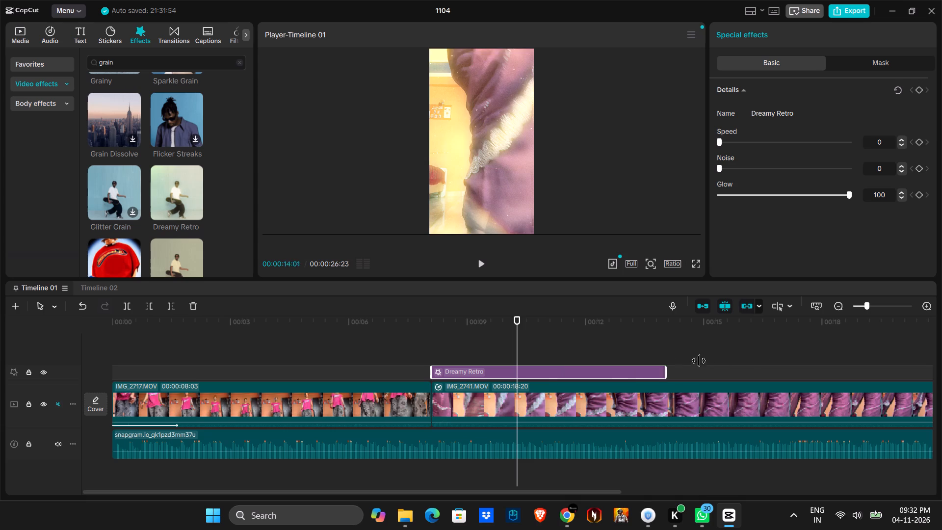
drag(699, 361, 771, 401)
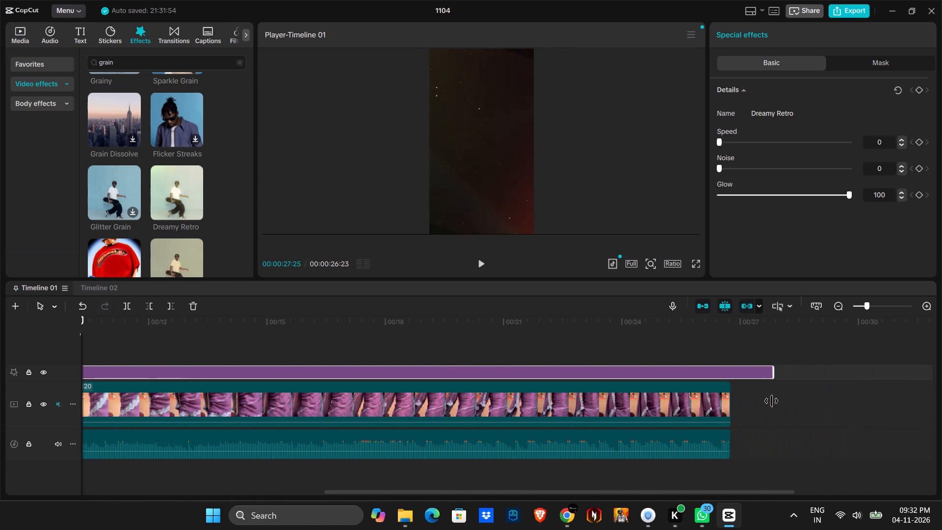
drag(771, 401, 732, 401)
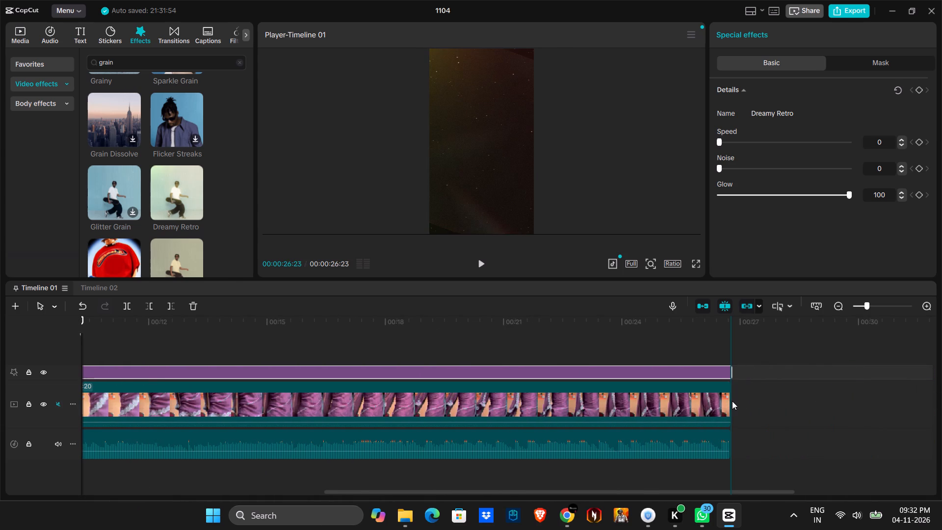
Check the Dreamy Retro effect's settings and mask options, and play IMG_2741.MOV through to review the glow.
click(693, 398)
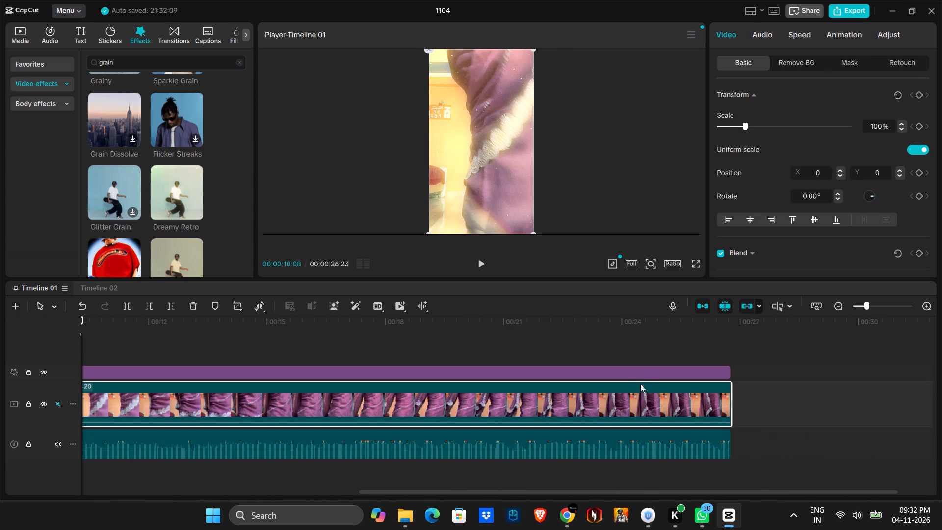
click(628, 370)
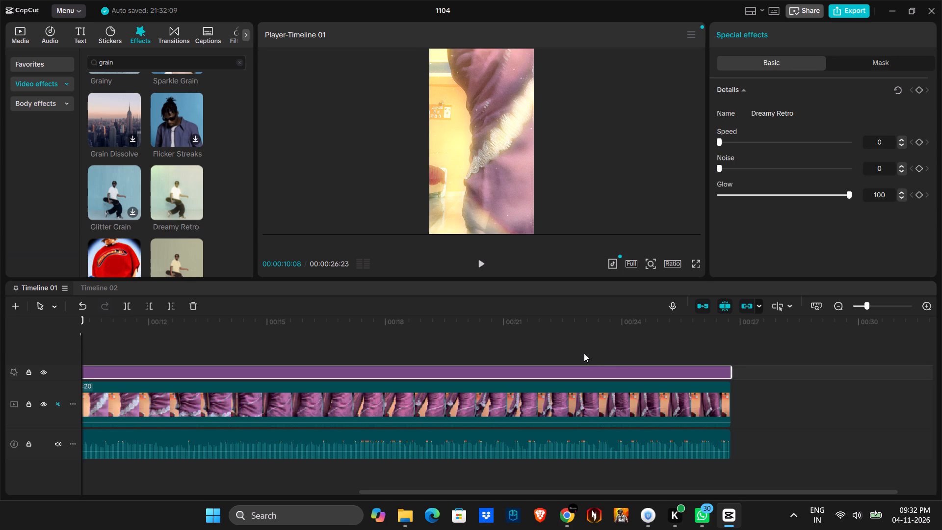
click(495, 340)
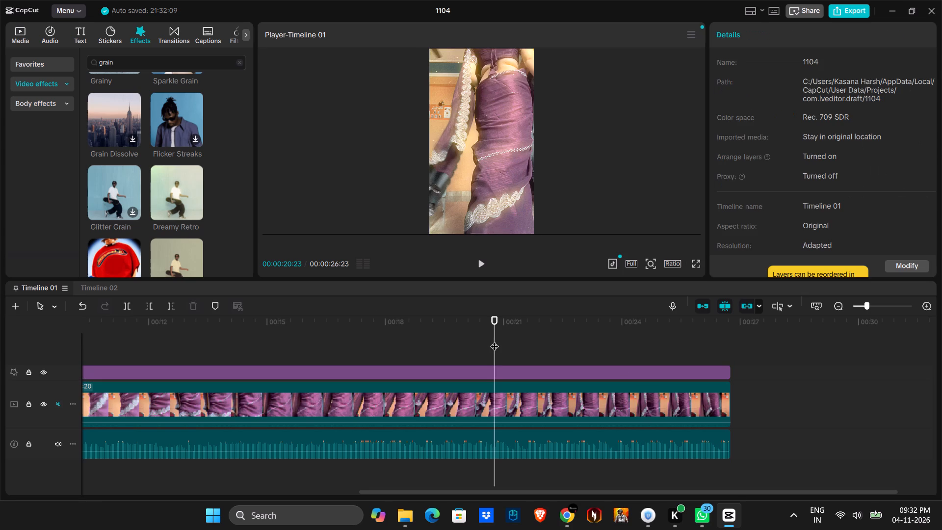
click(576, 372)
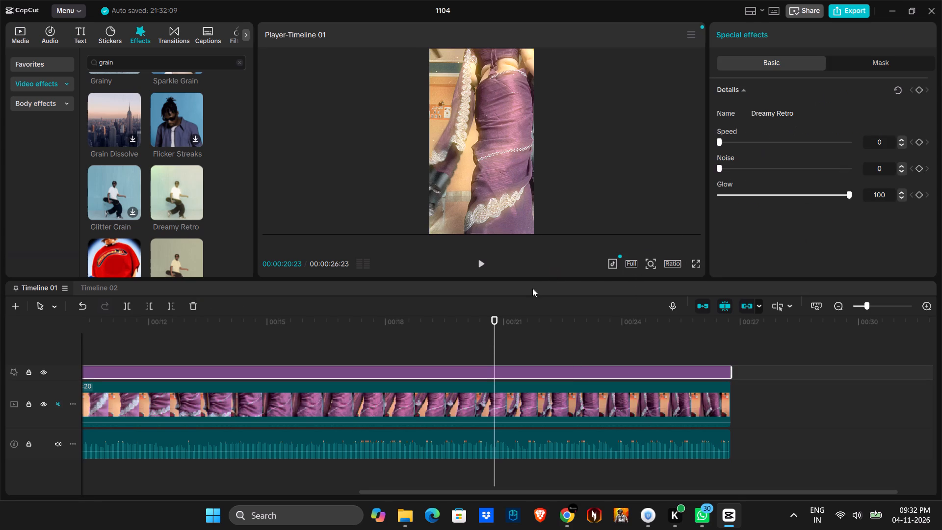
click(880, 63)
click(791, 71)
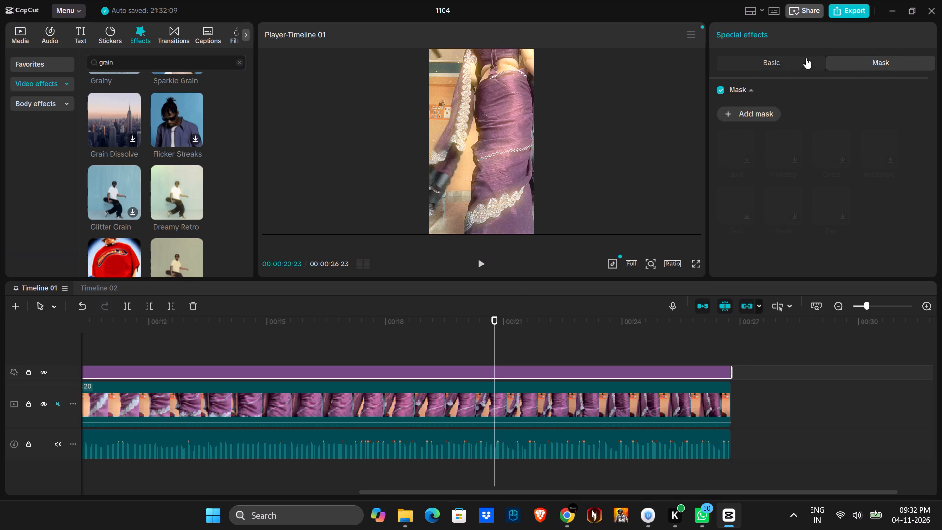
click(789, 62)
drag(496, 316, 485, 316)
drag(484, 325, 194, 352)
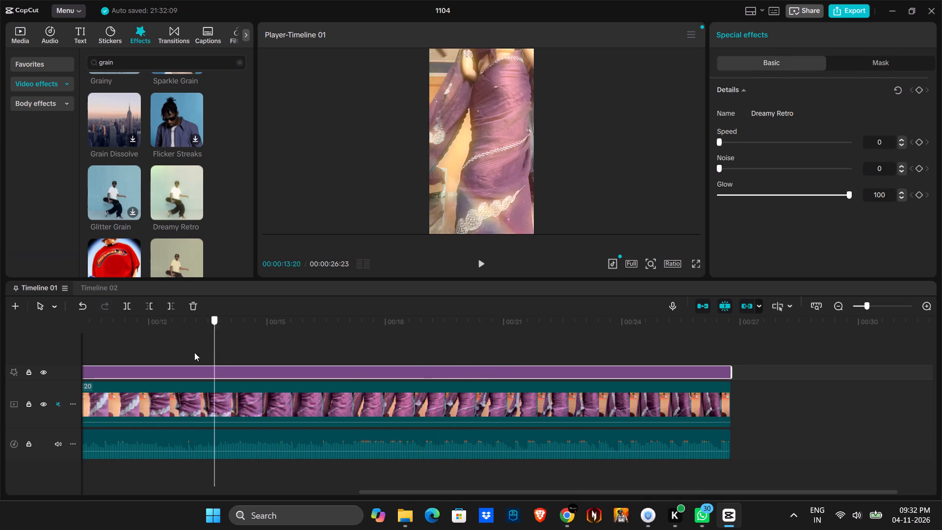
drag(194, 352, 163, 352)
click(80, 351)
drag(135, 322, 52, 333)
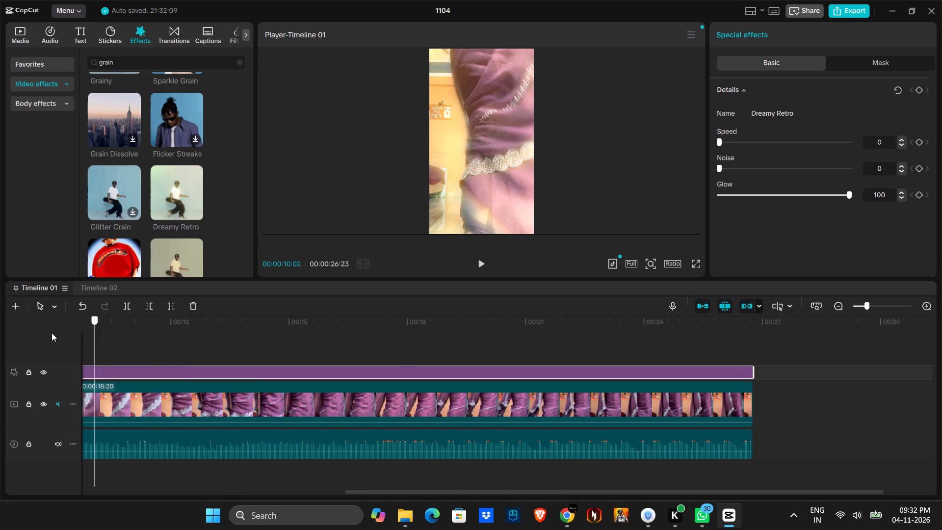
drag(52, 333, 11, 345)
click(13, 345)
key(space)
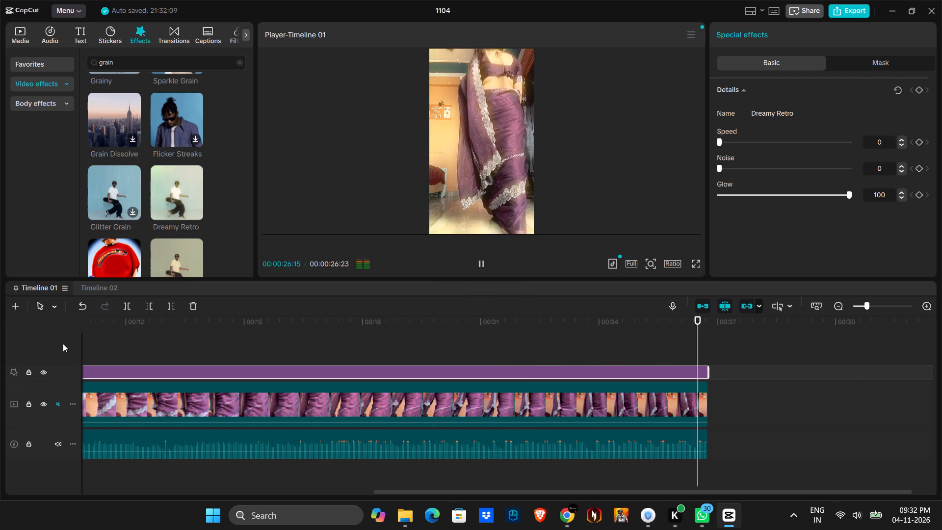
Add a Fade Out animation to the end of IMG_2741.MOV.
click(481, 400)
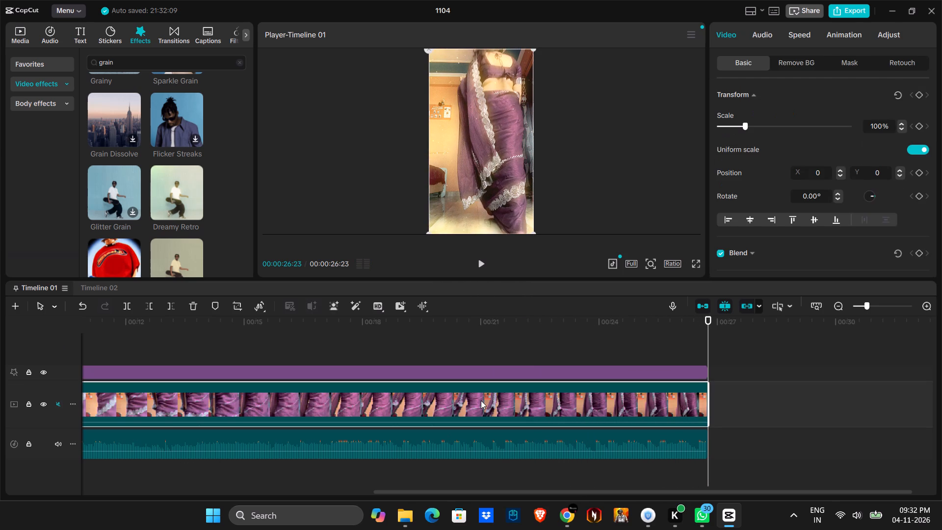
click(837, 35)
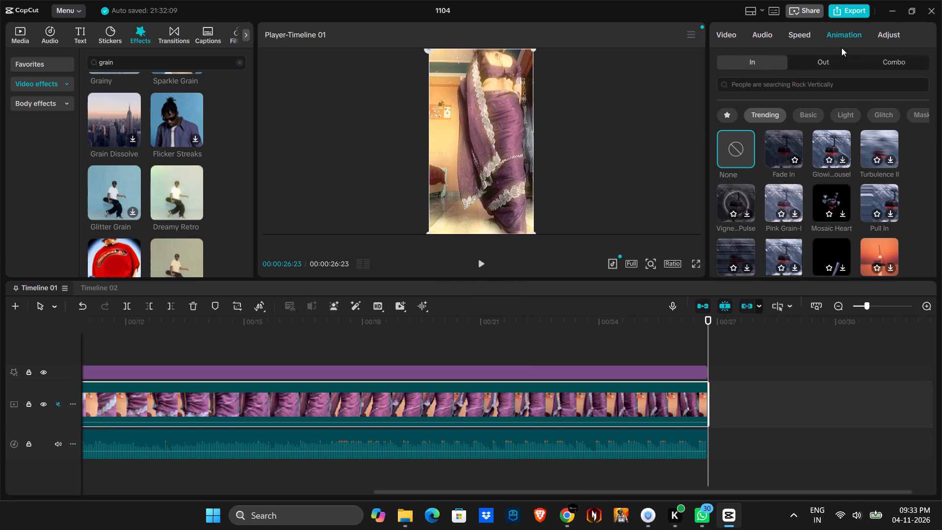
click(813, 65)
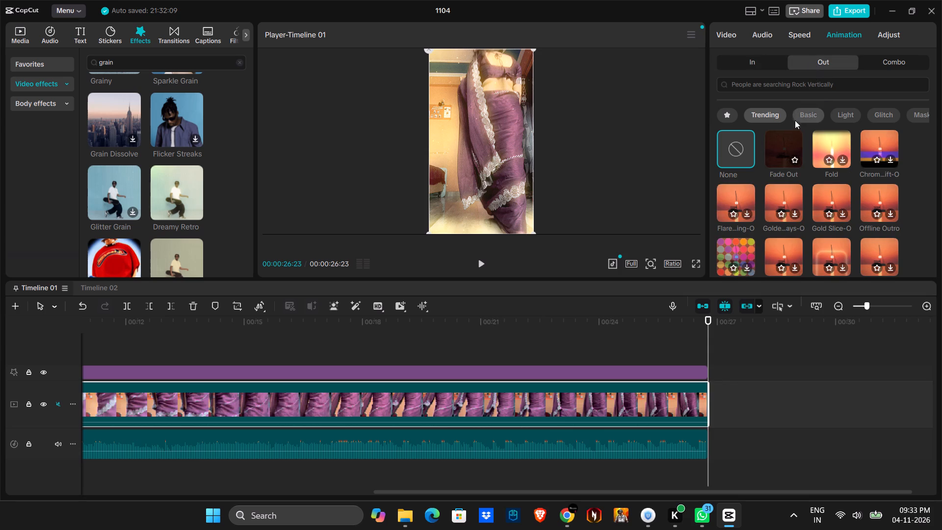
Apply the Fade Out animation to the end of IMG_2741.MOV, set its duration to 2.3 s and preview the fade.
click(779, 139)
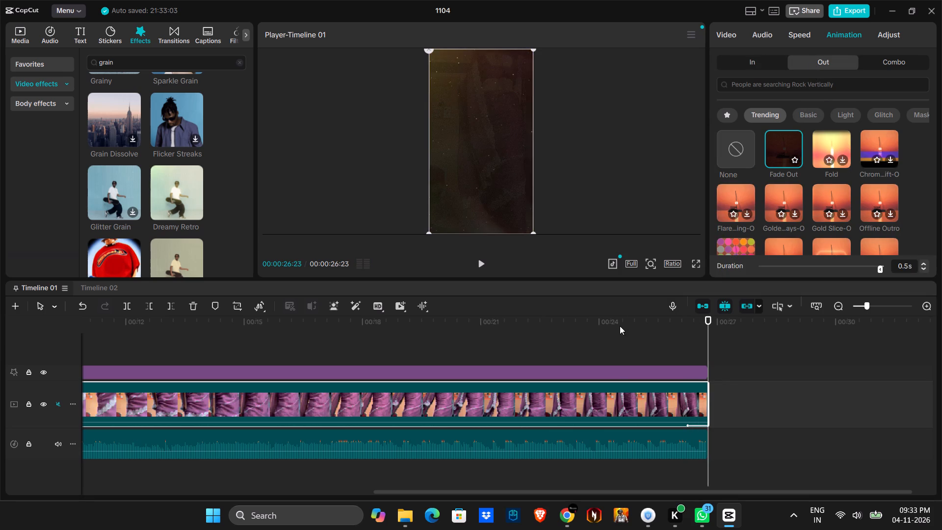
click(620, 326)
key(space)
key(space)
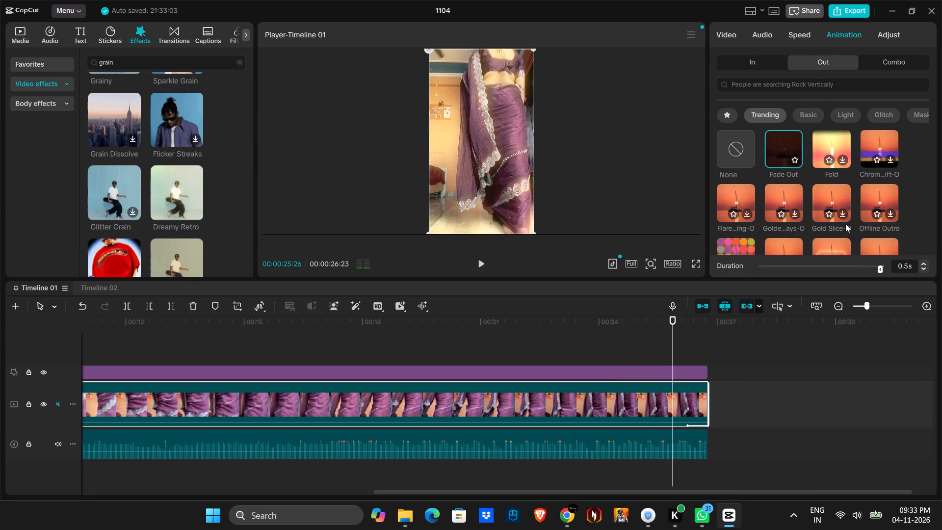
drag(881, 269, 875, 267)
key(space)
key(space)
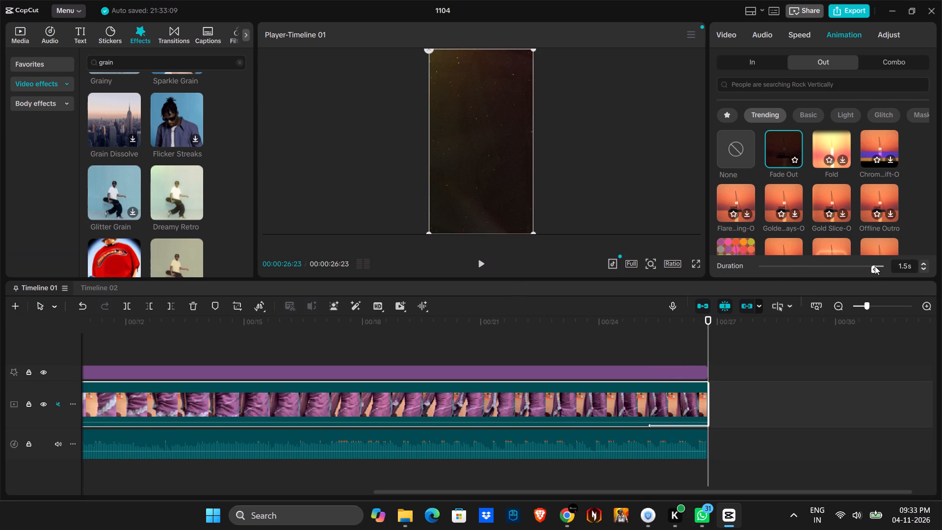
drag(875, 266, 869, 266)
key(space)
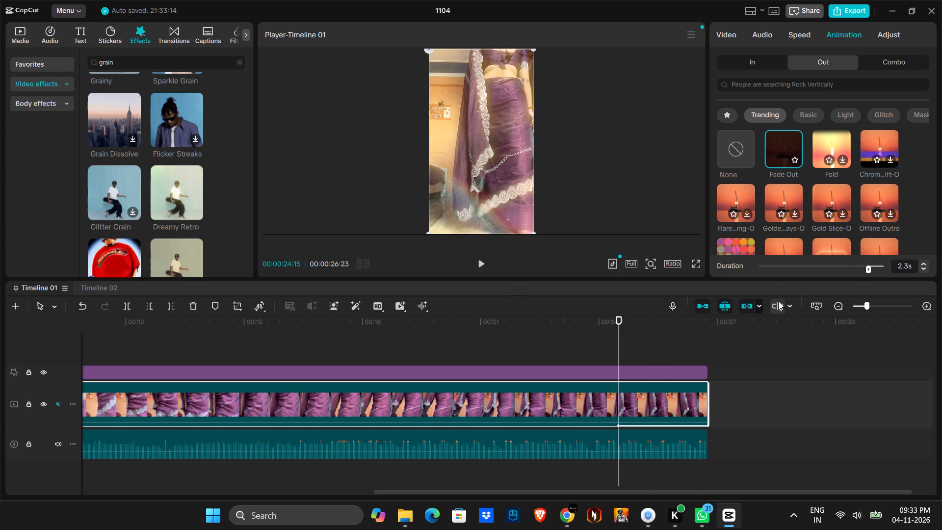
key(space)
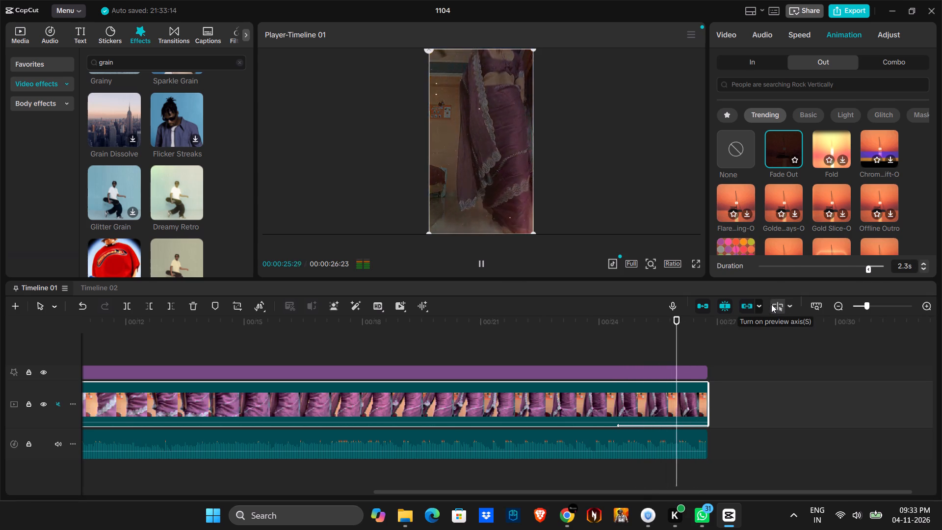
Shorten the Dreamy Retro effect to end at about 00:00:25:27, before the clip's end, and play back the fading ending.
click(669, 321)
drag(690, 369, 685, 369)
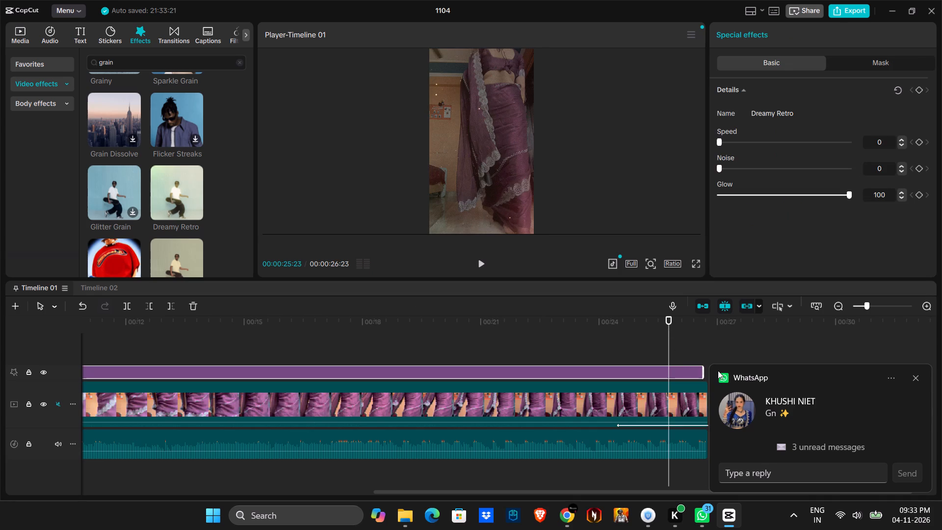
click(916, 374)
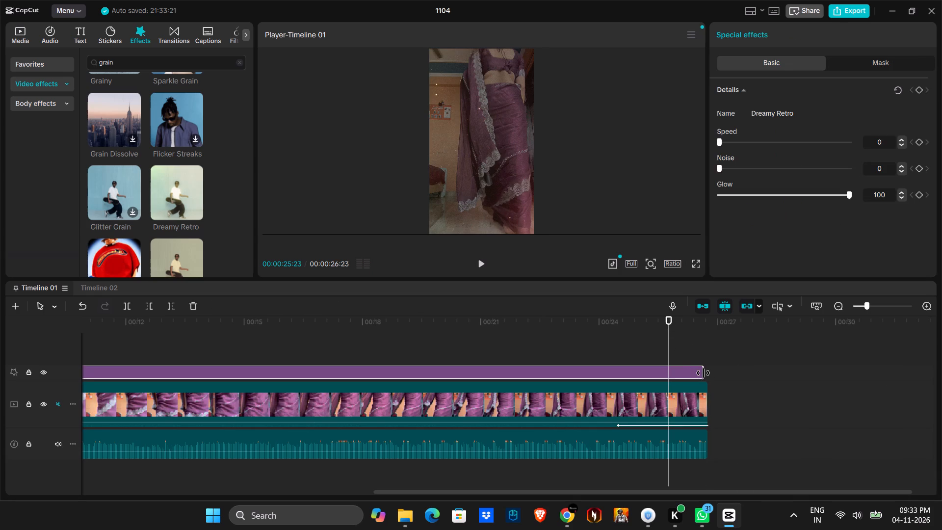
drag(703, 373, 671, 373)
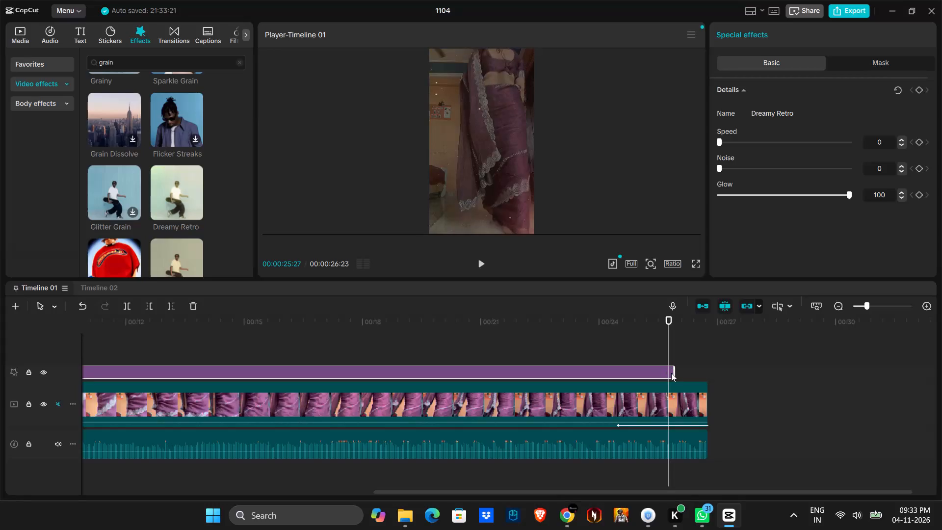
click(671, 373)
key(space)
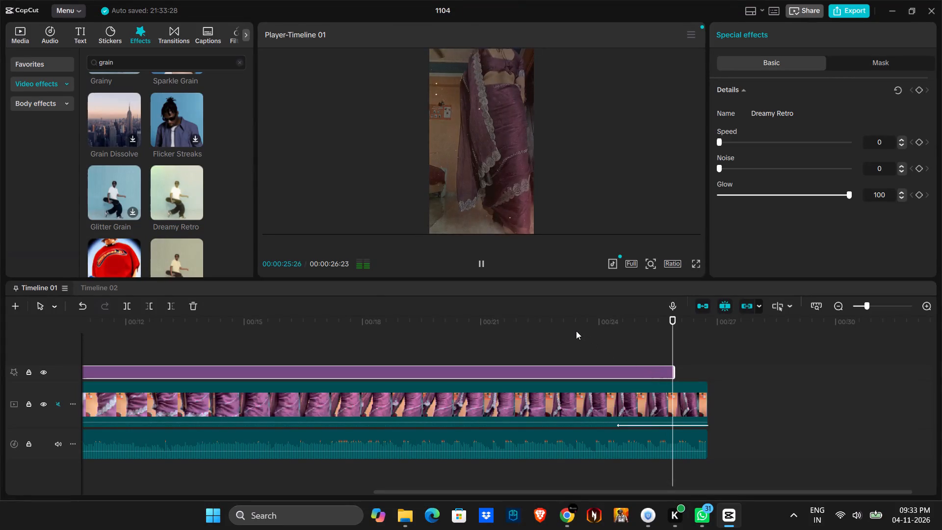
click(561, 325)
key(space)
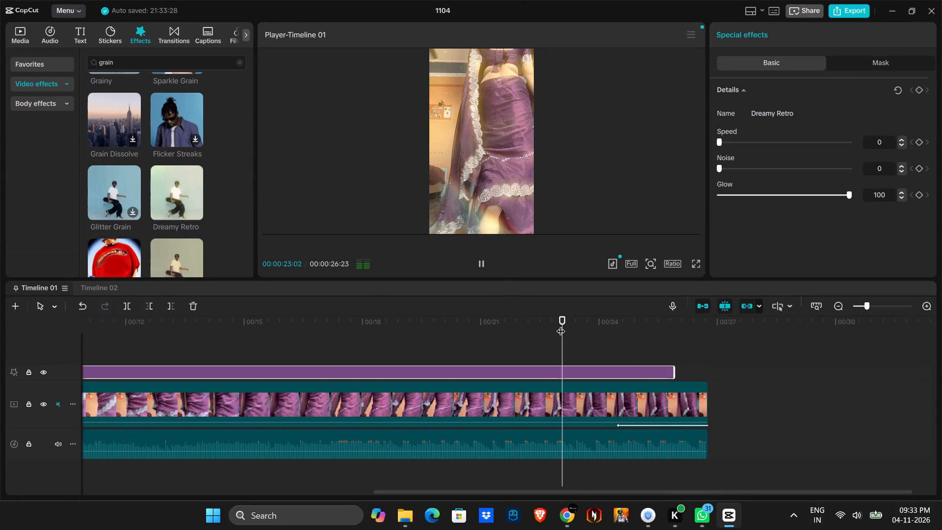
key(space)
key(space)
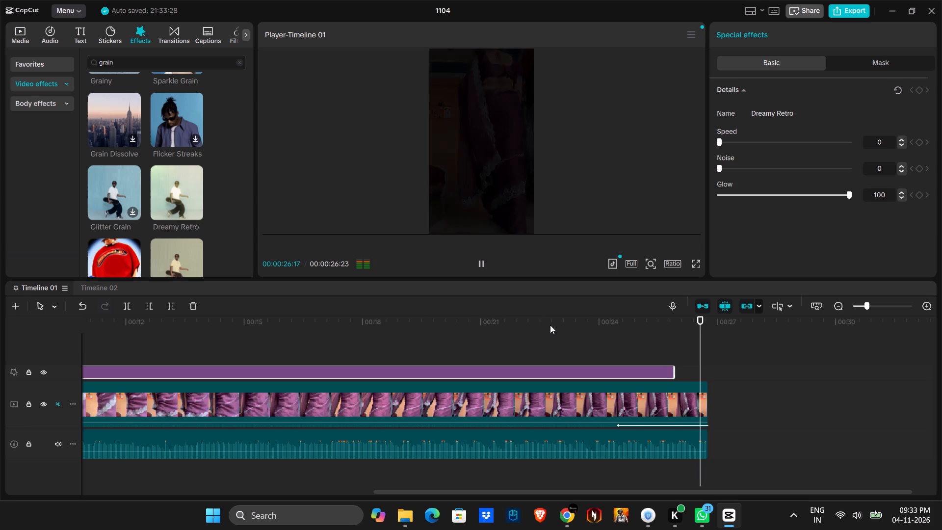
Adjust the Dreamy Retro effect's end to just before the end of IMG_2741.MOV, and preview the fade-out.
drag(672, 372, 689, 374)
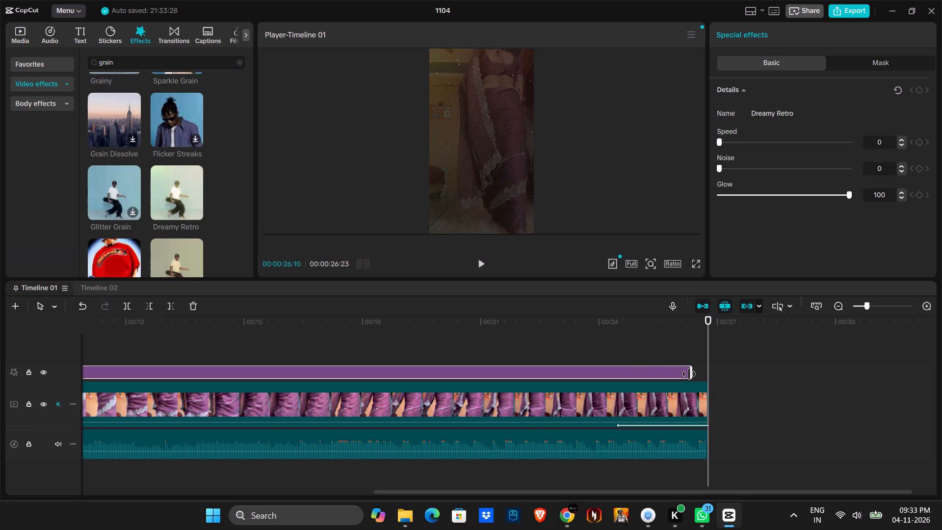
drag(689, 374, 684, 374)
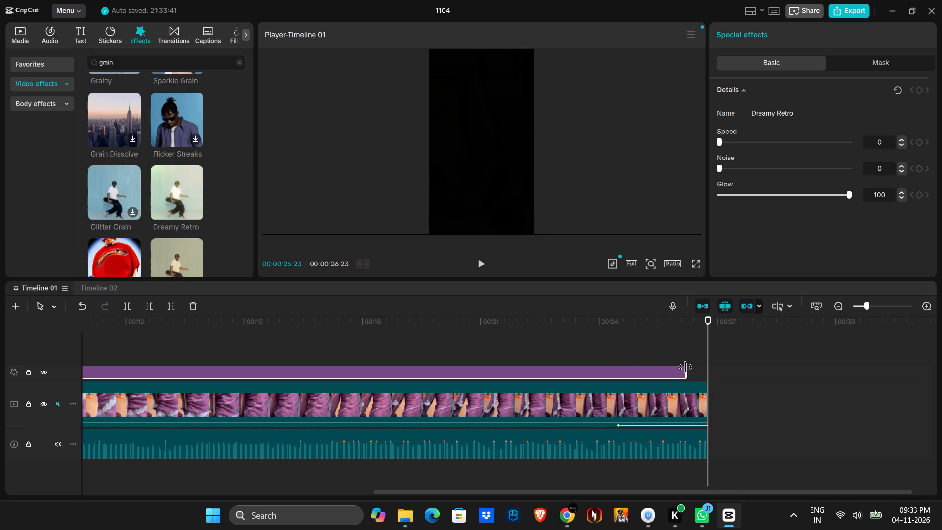
drag(685, 367, 694, 368)
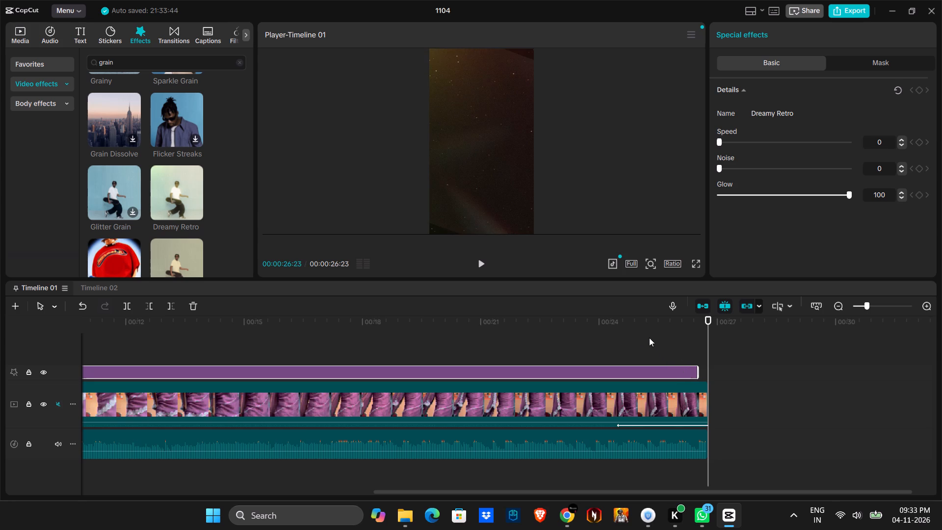
click(645, 317)
key(space)
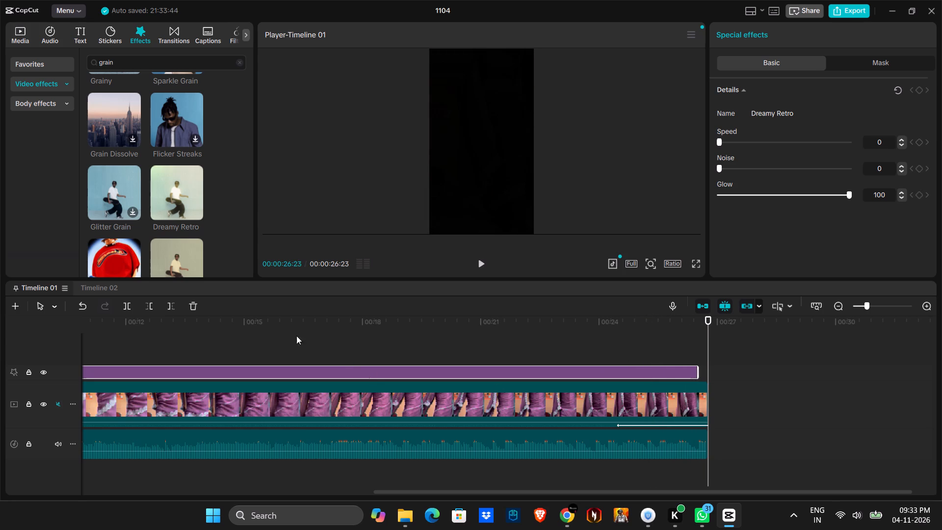
Play the edit from the start and pause at 00:00:02:28 to inspect the subject in IMG_2717.MOV close up.
drag(267, 320, 0, 400)
key(space)
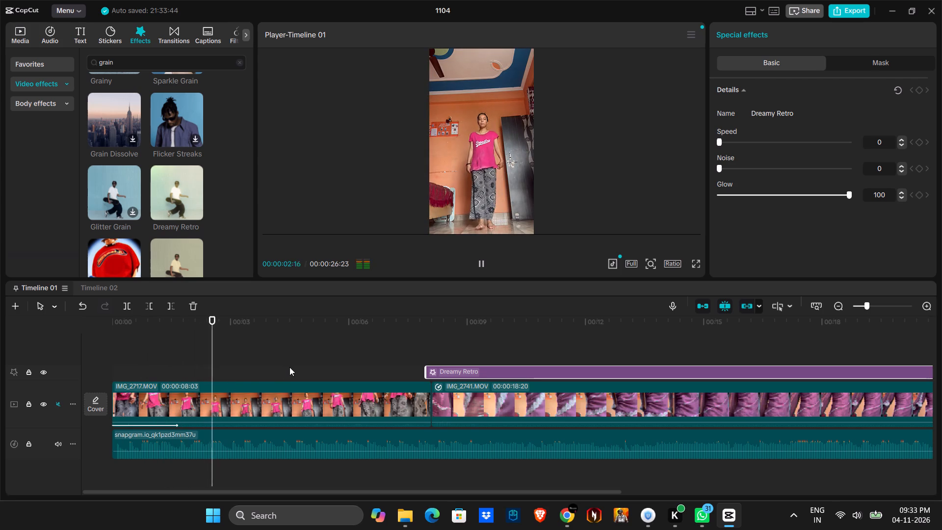
key(space)
click(570, 154)
ctrl+scroll(570, 154, up, 13)
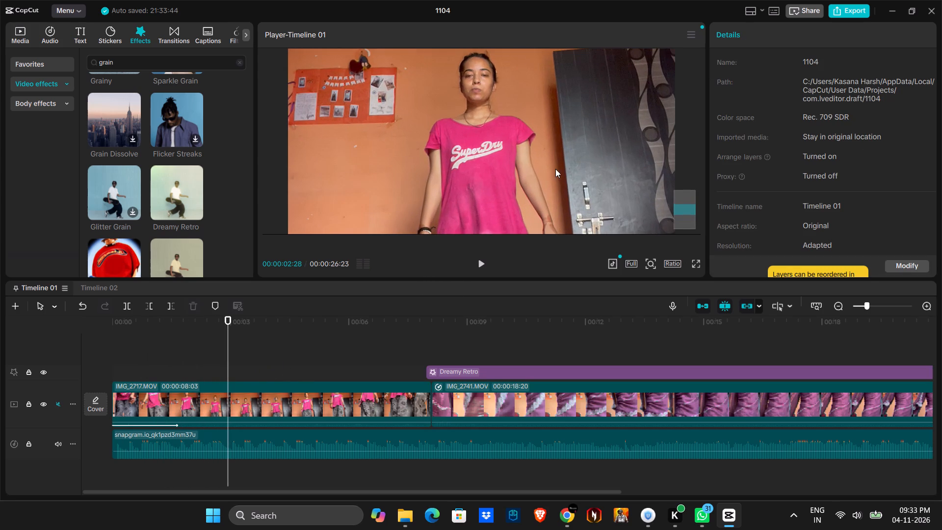
Set the Saturation of IMG_2717.MOV to -10 in its colour adjustments.
click(306, 400)
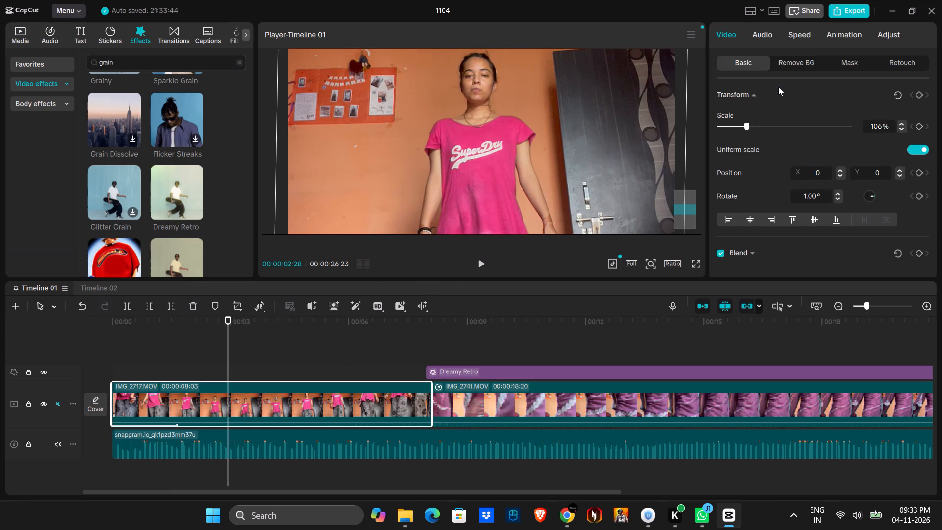
click(800, 66)
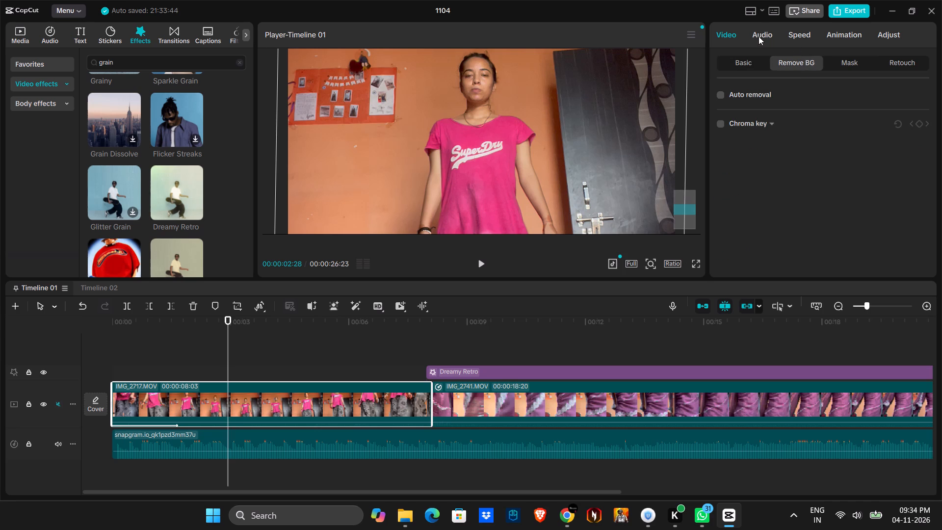
click(799, 33)
click(830, 33)
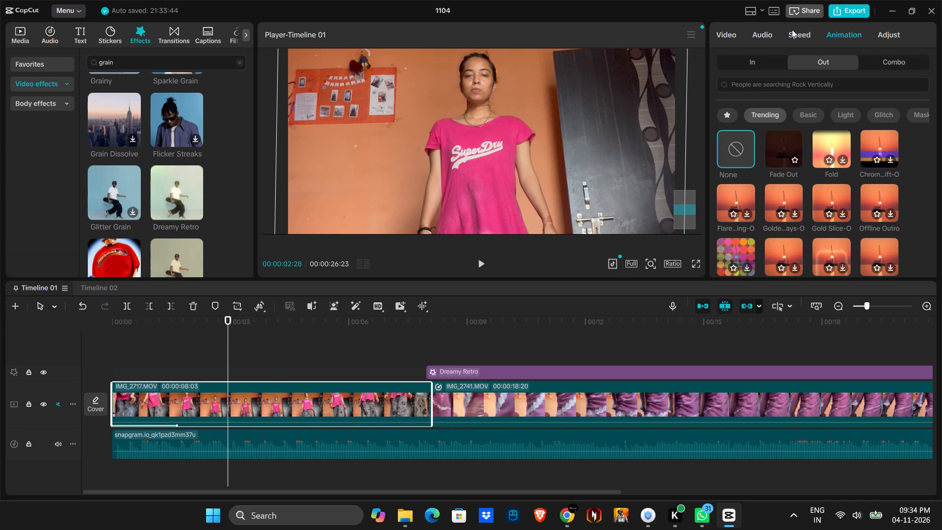
click(769, 29)
click(890, 32)
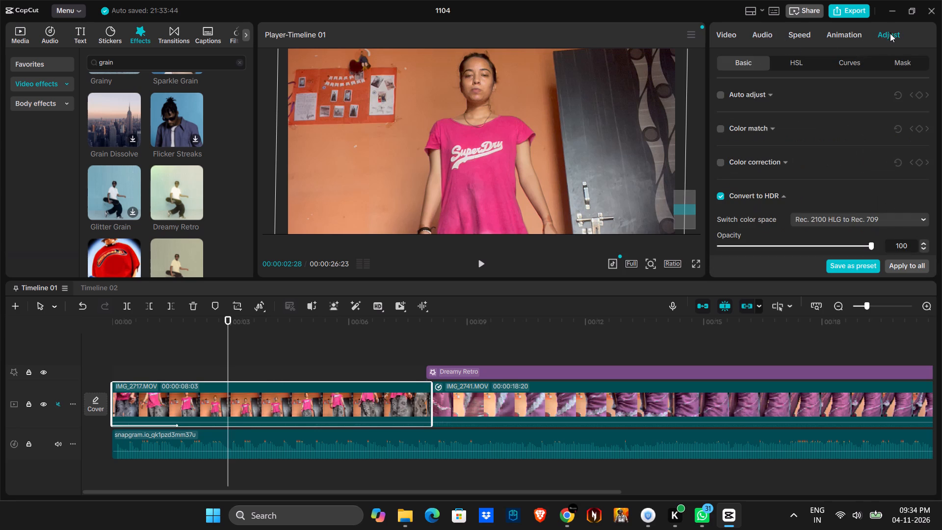
scroll(845, 121, down, 2)
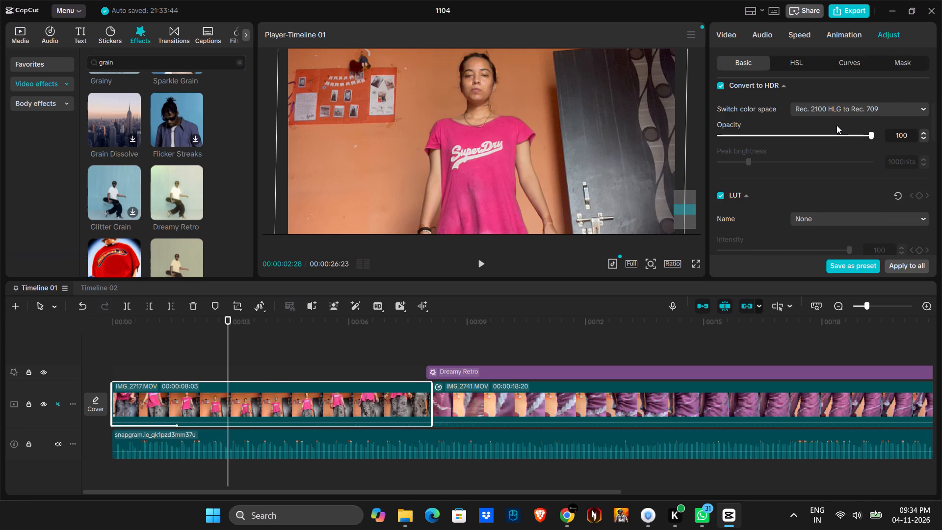
scroll(837, 125, down, 4)
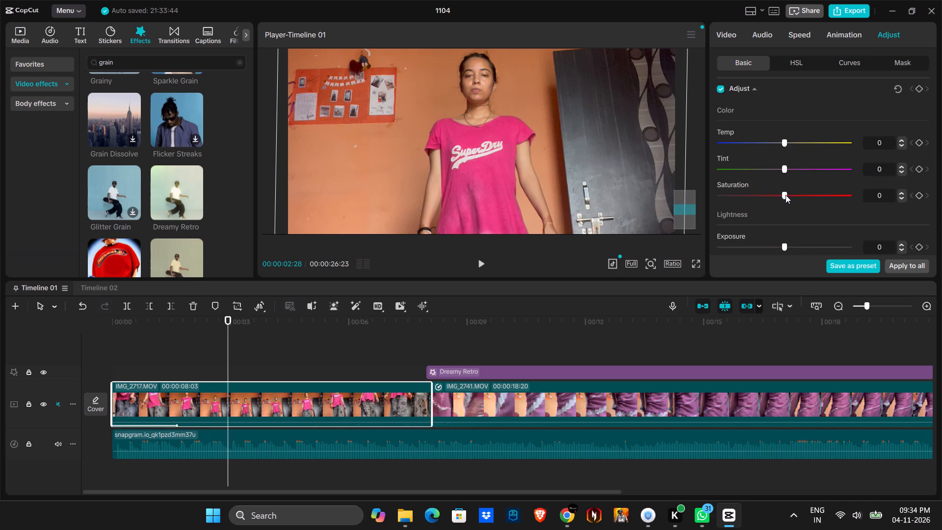
drag(784, 195, 769, 195)
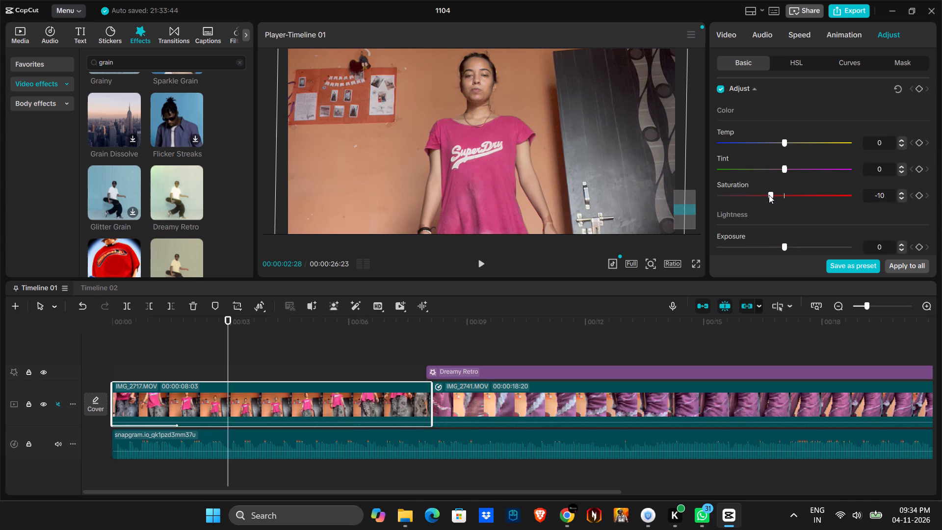
drag(769, 195, 770, 195)
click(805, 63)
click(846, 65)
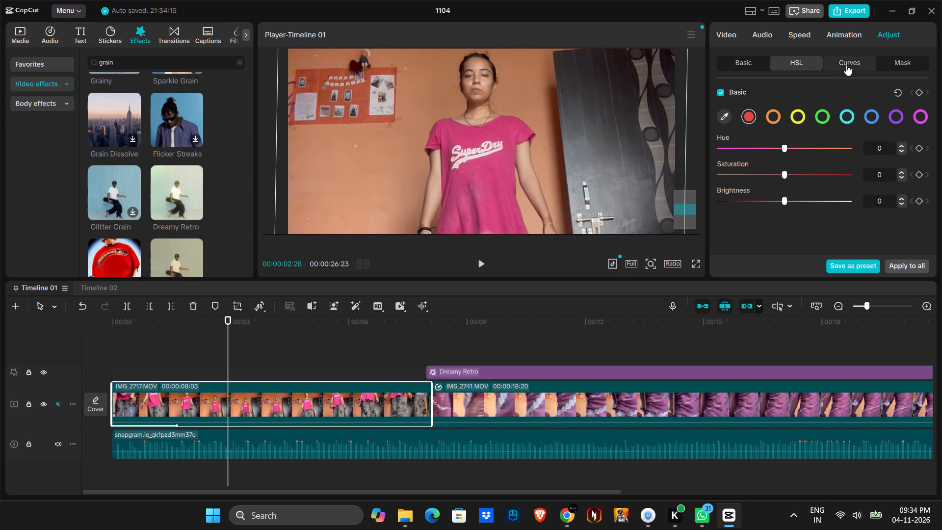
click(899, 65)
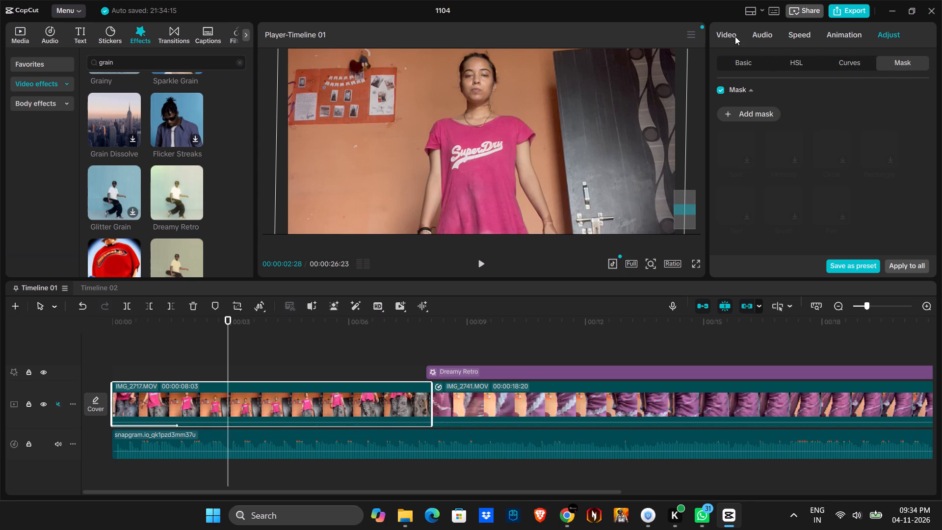
Enable Skin retouching on IMG_2717.MOV, try Clear at 85 and reset it to 0.
click(735, 36)
click(891, 65)
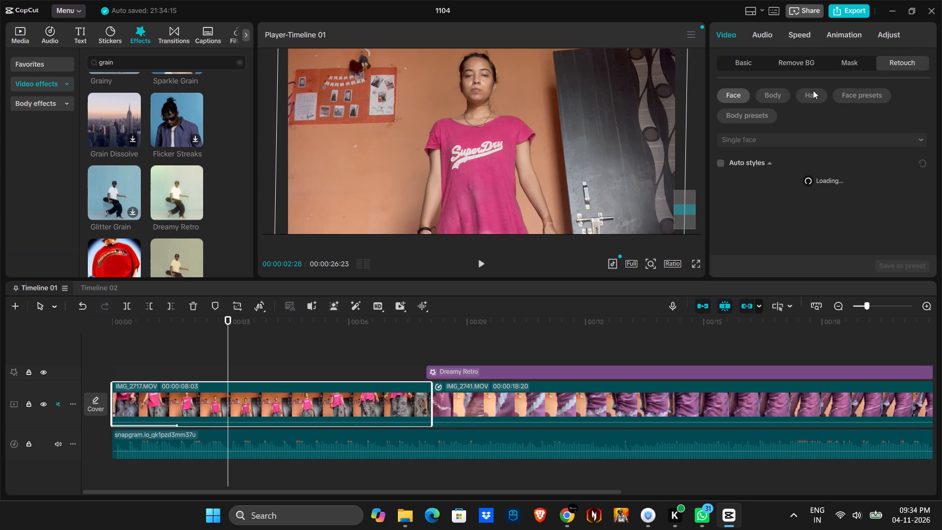
scroll(722, 158, down, 2)
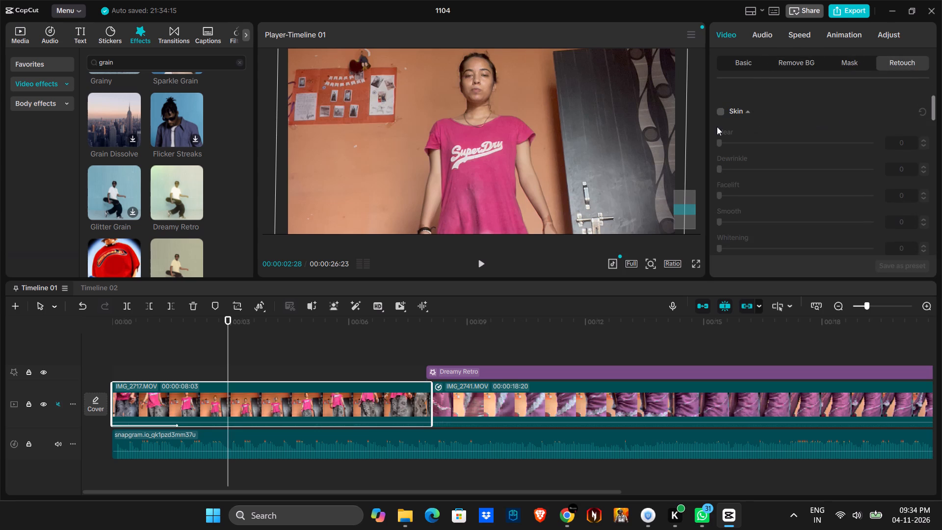
click(722, 114)
drag(719, 143, 849, 143)
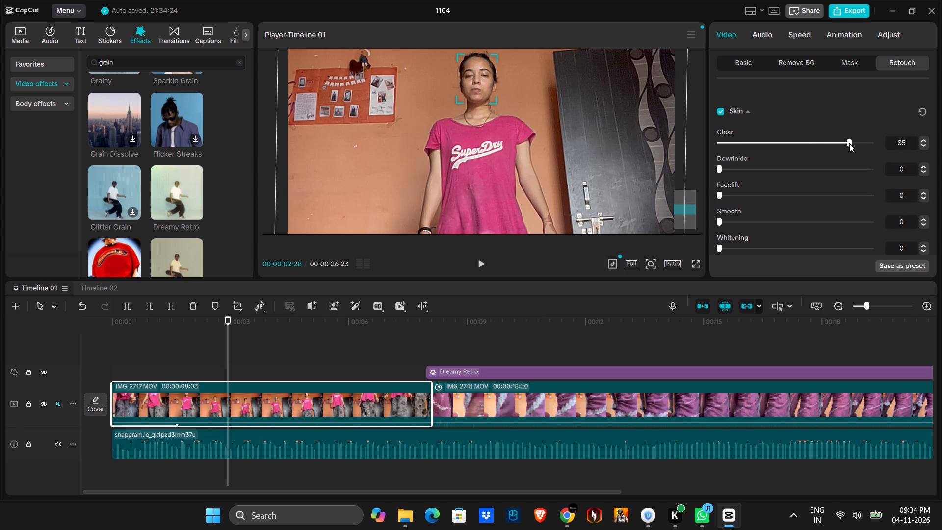
drag(849, 143, 719, 138)
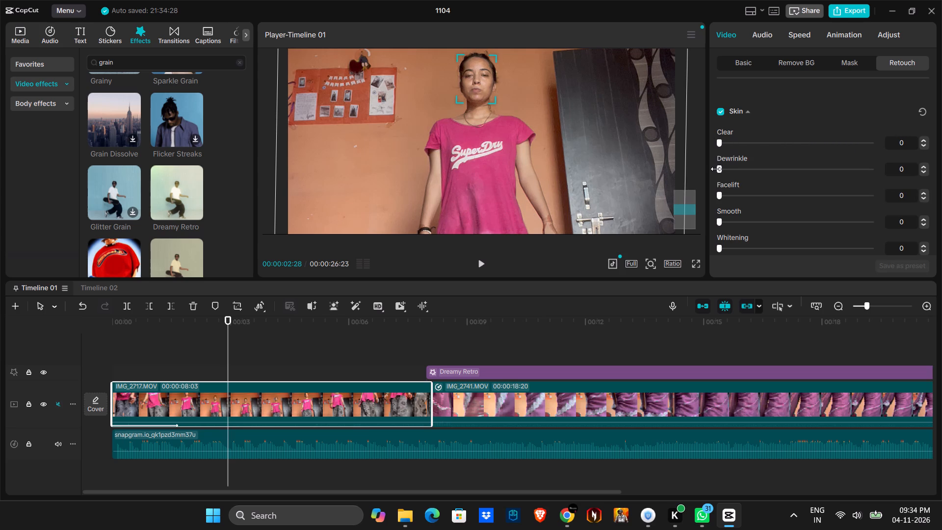
Set the skin retouch of IMG_2717.MOV to Dewrinkle 80, Facelift 66, Smooth 66, Whitening 25 and Clear blemishes 50.
drag(719, 171, 819, 169)
drag(819, 169, 841, 169)
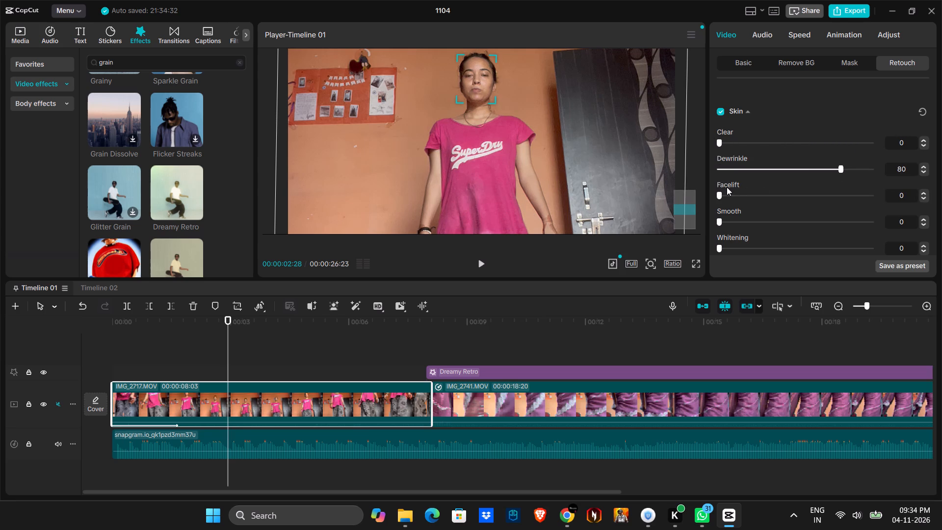
drag(718, 195, 818, 200)
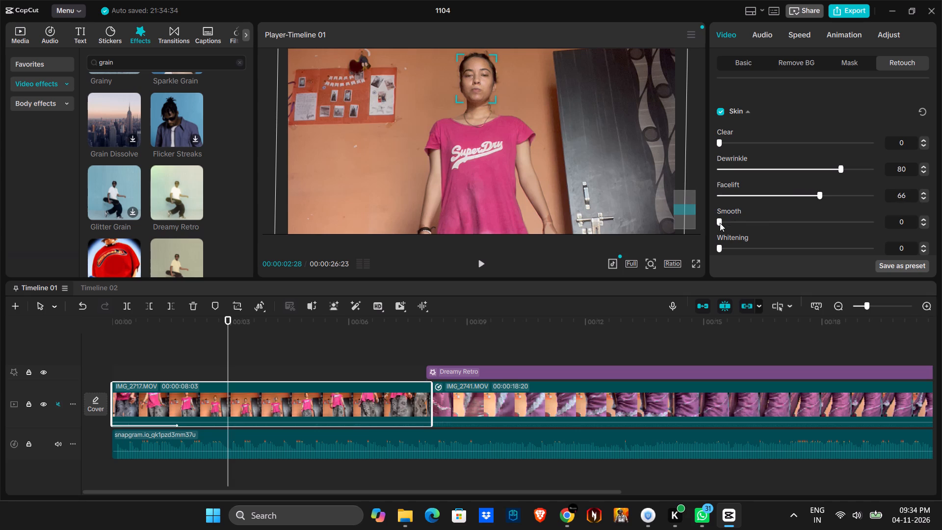
drag(720, 223, 820, 224)
scroll(809, 222, down, 1)
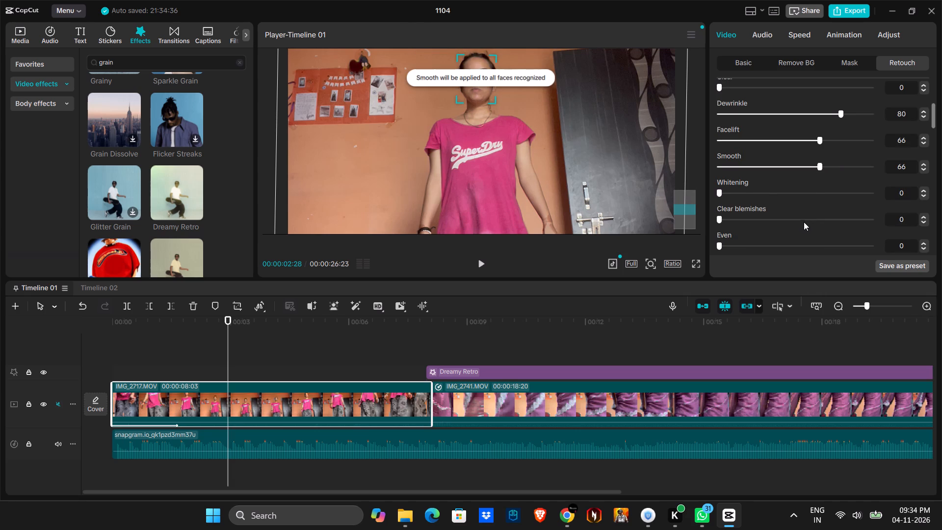
drag(717, 193, 795, 193)
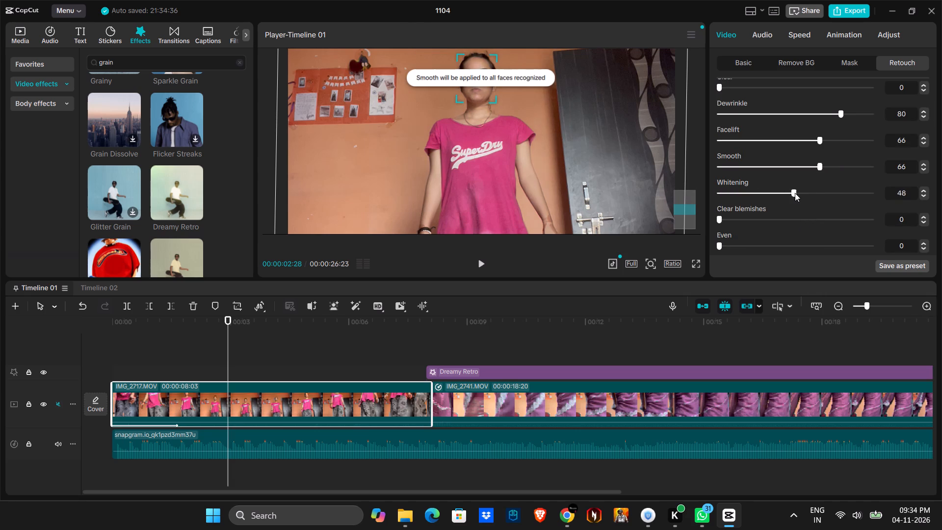
drag(795, 193, 755, 191)
drag(717, 219, 793, 218)
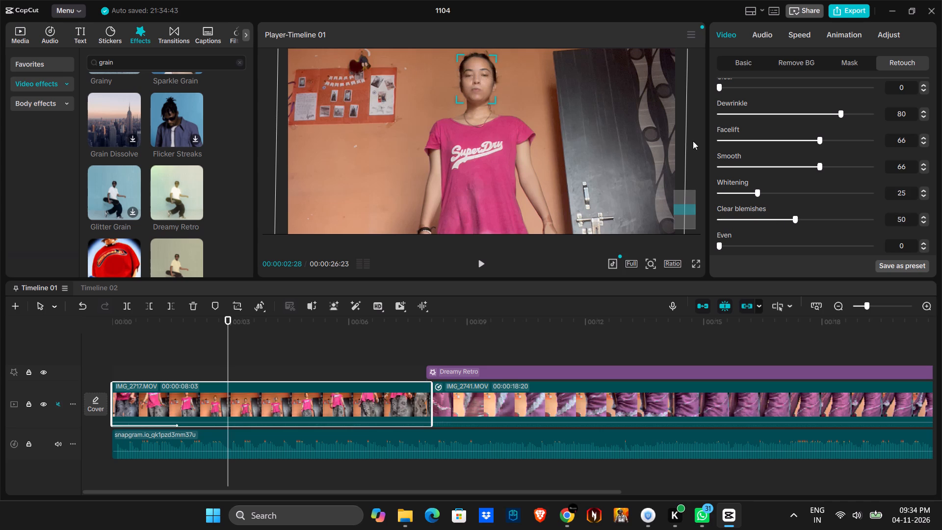
Set the skin retouch's Even to 13, Plump to 39 and Dark circles to 23.
scroll(770, 174, down, 1)
drag(720, 189, 739, 188)
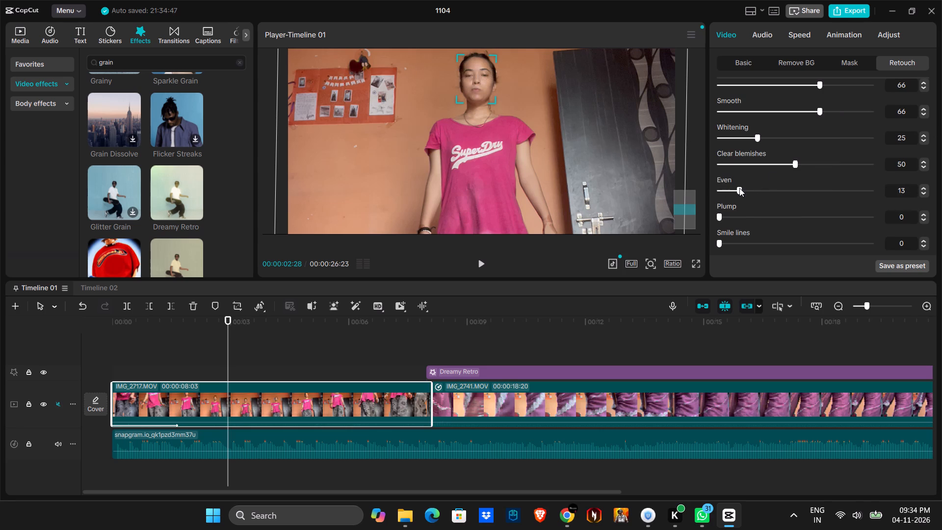
drag(722, 213, 779, 213)
scroll(779, 214, down, 1)
drag(718, 210, 800, 212)
click(754, 214)
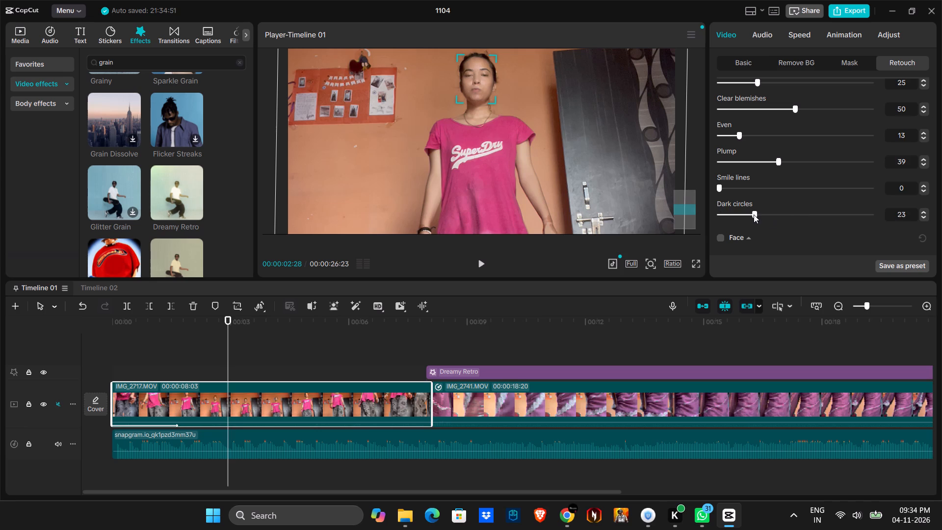
Enable Makeup on IMG_2717.MOV and apply the look showing a woman with a black choker at Degree 21.
scroll(755, 214, down, 2)
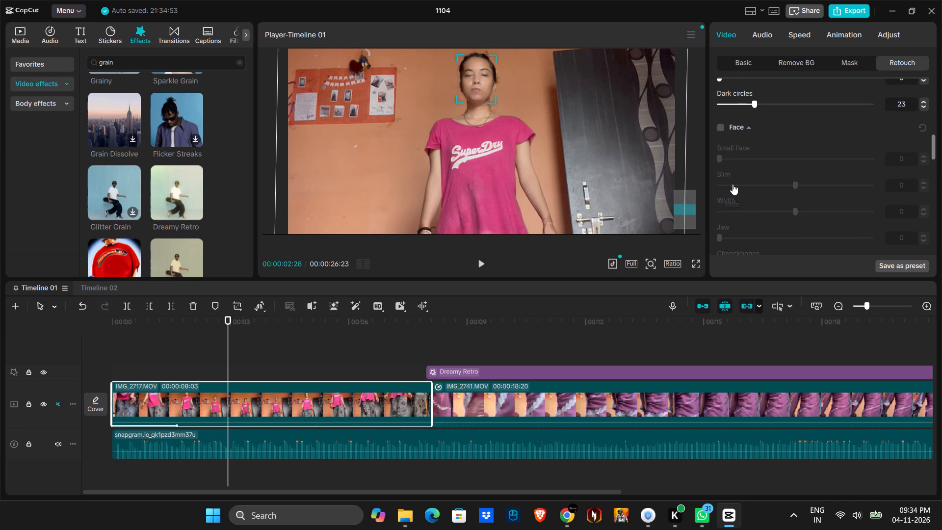
scroll(733, 184, down, 8)
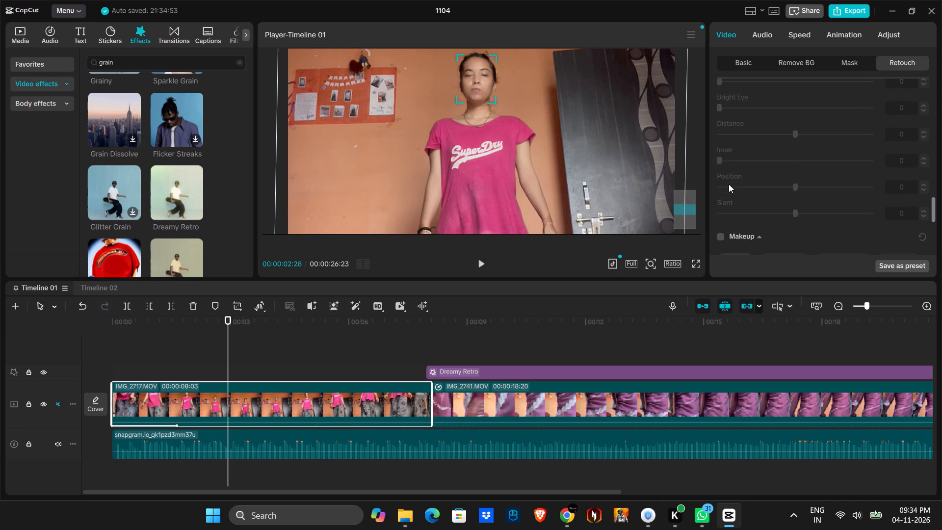
scroll(729, 184, down, 1)
click(718, 184)
scroll(718, 184, down, 1)
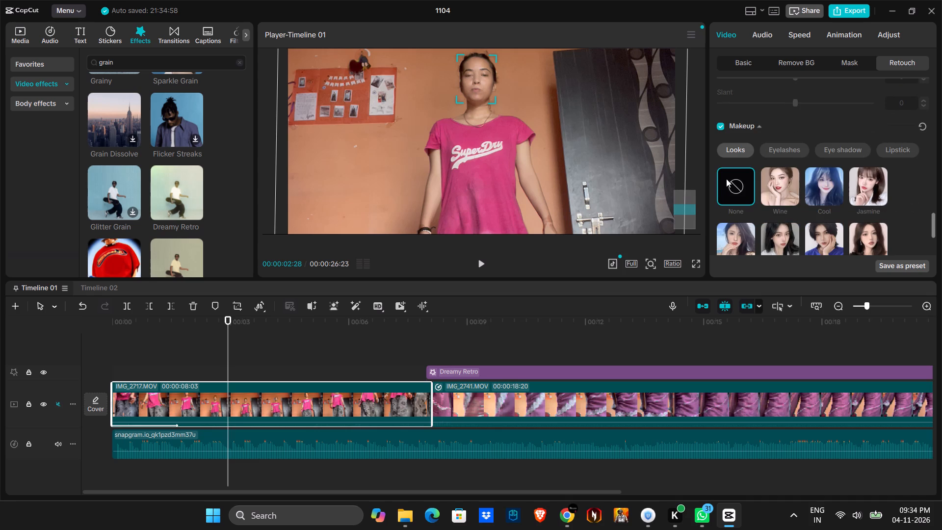
scroll(856, 151, down, 2)
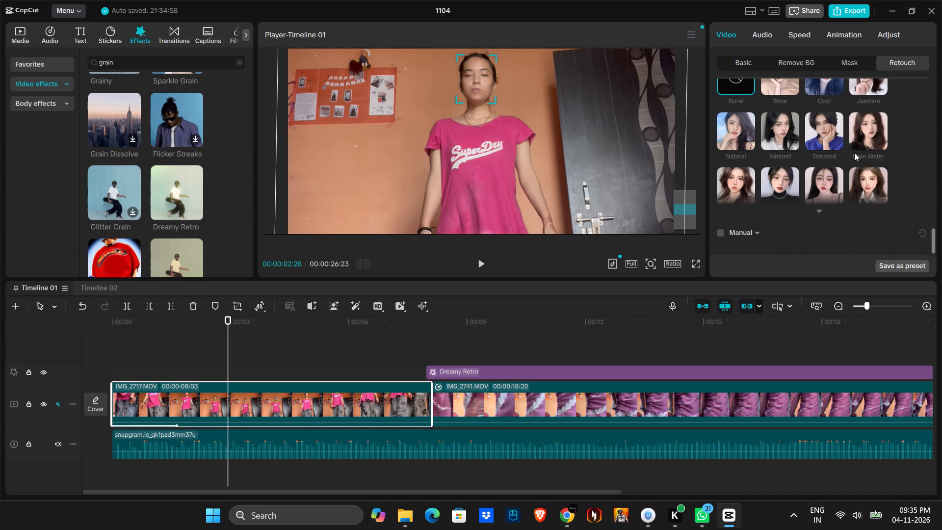
click(788, 182)
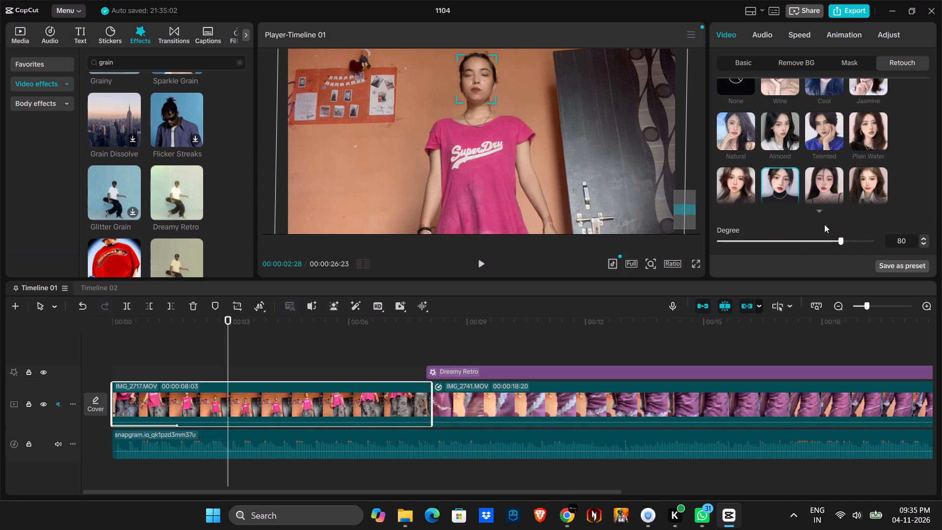
drag(830, 239, 778, 237)
drag(746, 241, 752, 241)
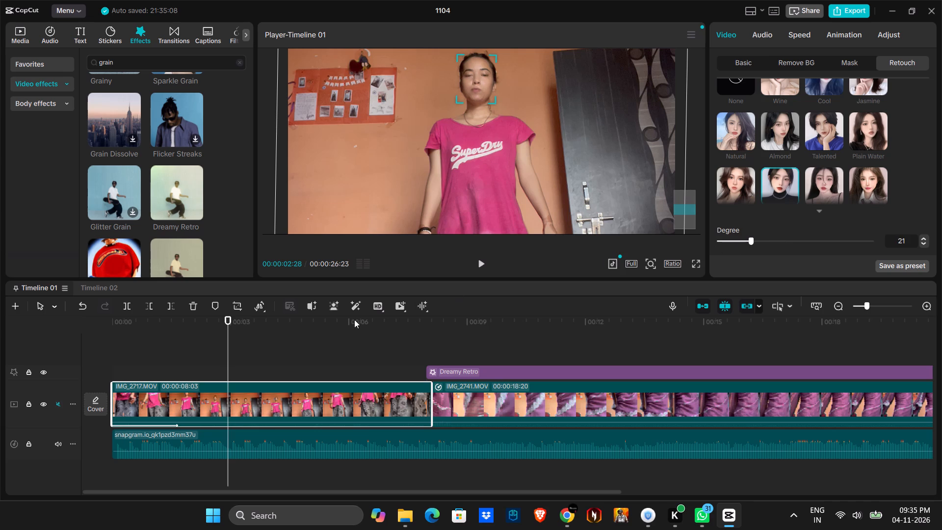
Play the edit from the start to check the face retouching and makeup in IMG_2717.MOV.
drag(157, 323, 94, 321)
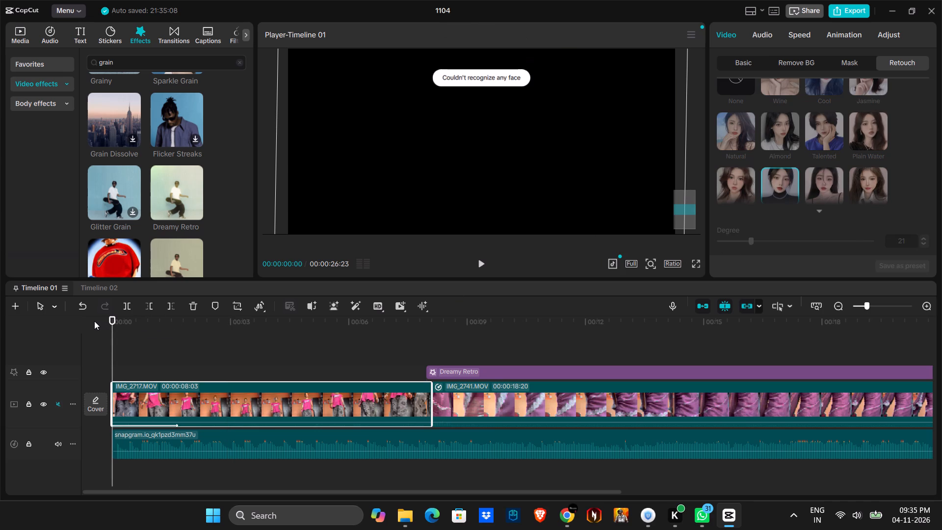
key(space)
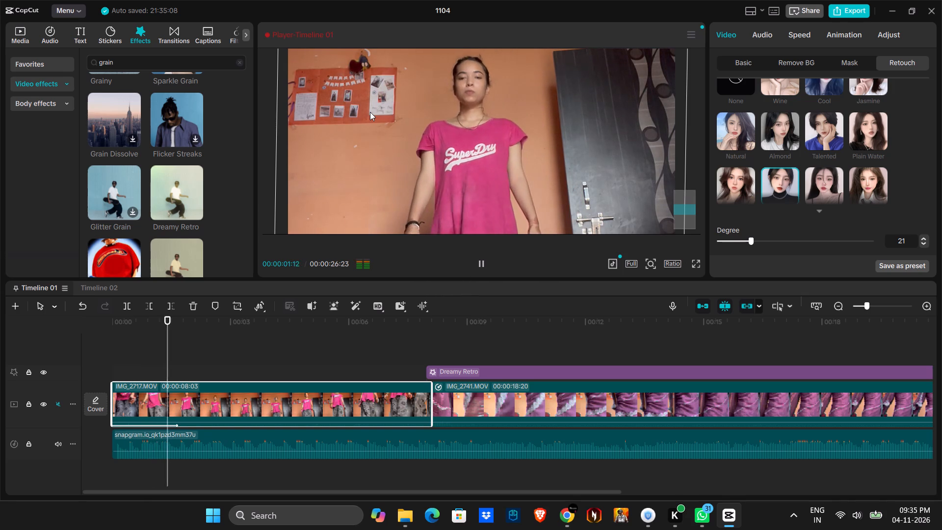
key(space)
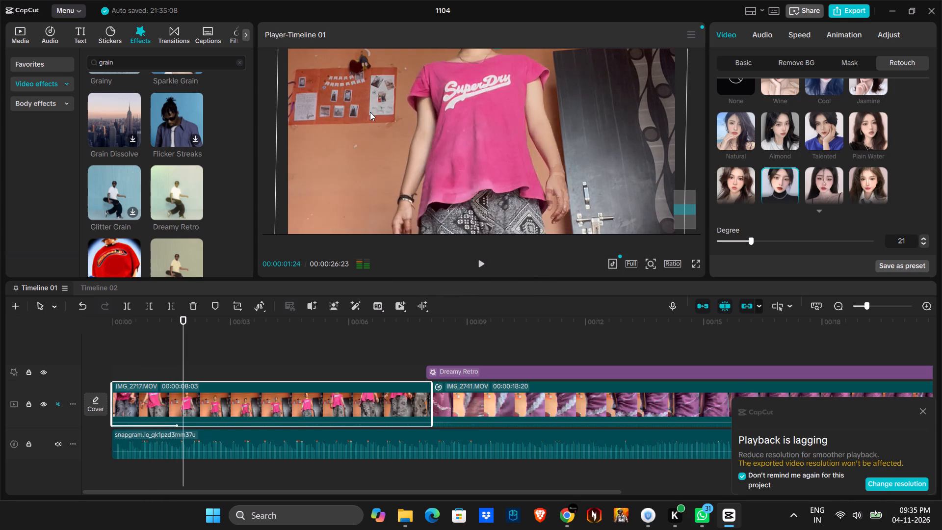
key(space)
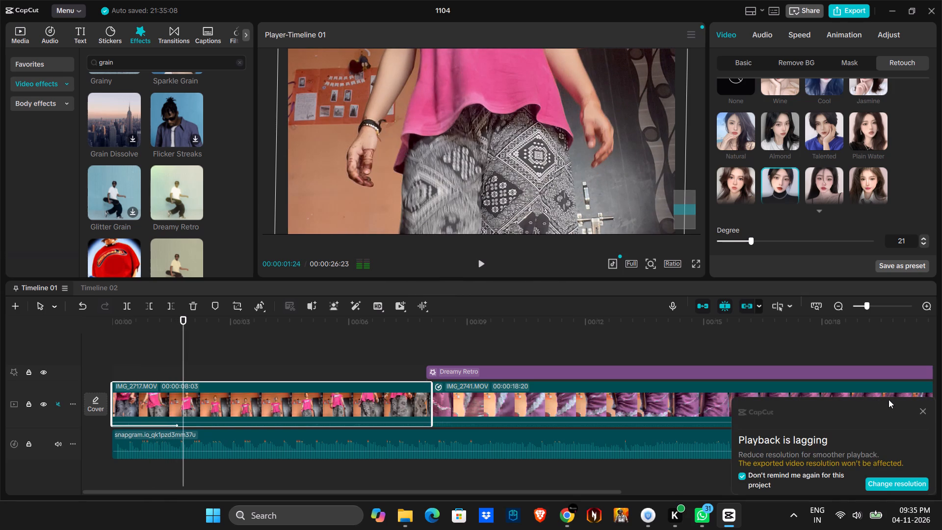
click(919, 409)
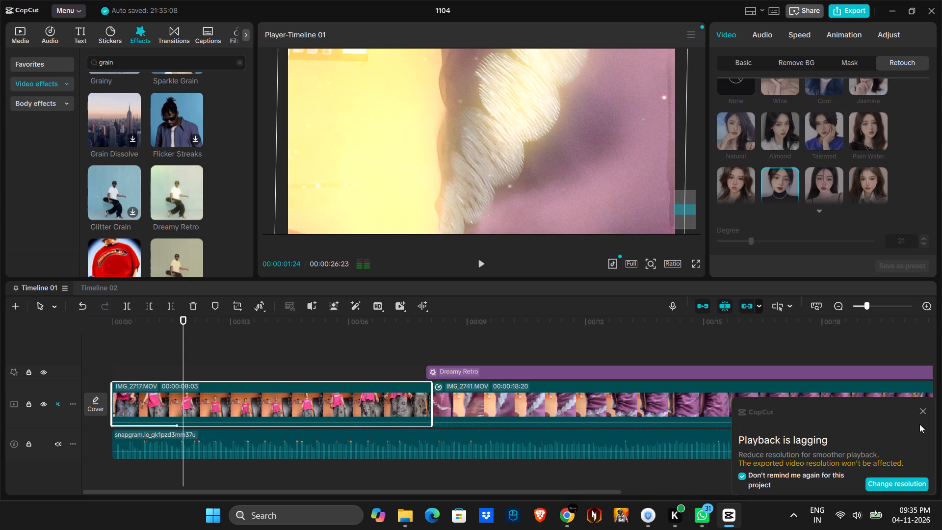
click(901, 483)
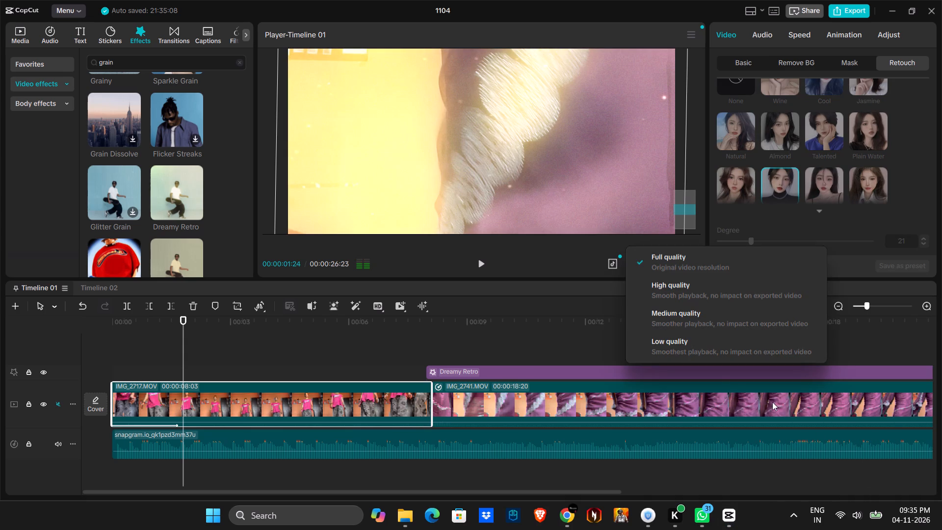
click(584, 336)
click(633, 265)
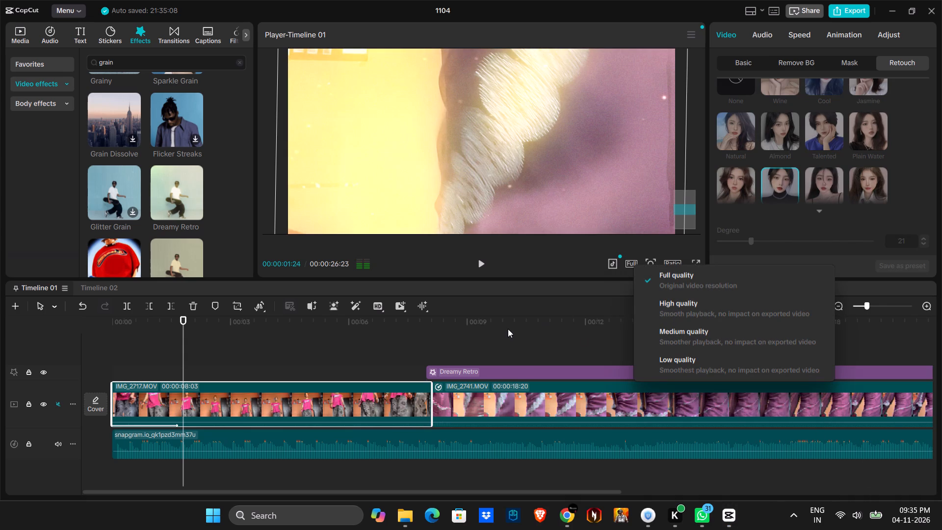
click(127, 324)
Replay the edit from near the start, shift the zoomed preview upward, and pause at 00:00:17:08 in IMG_2741.MOV.
click(116, 322)
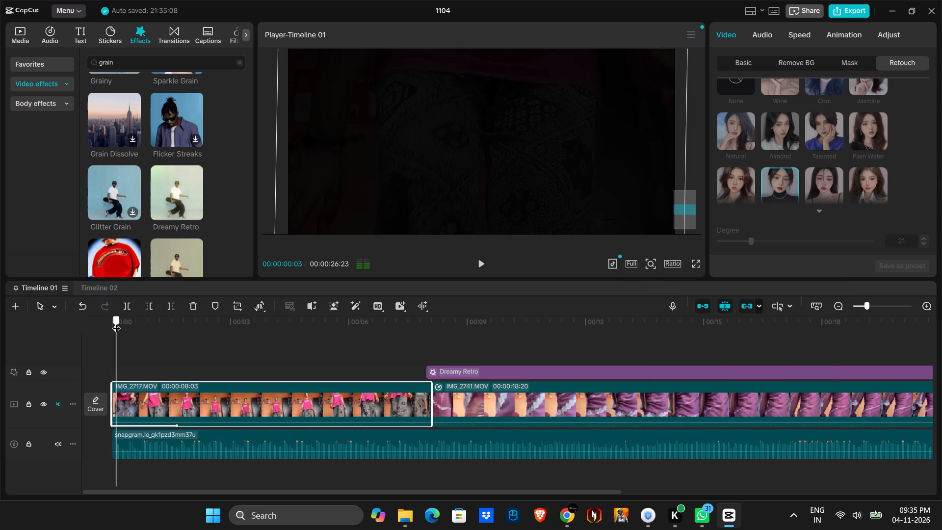
key(space)
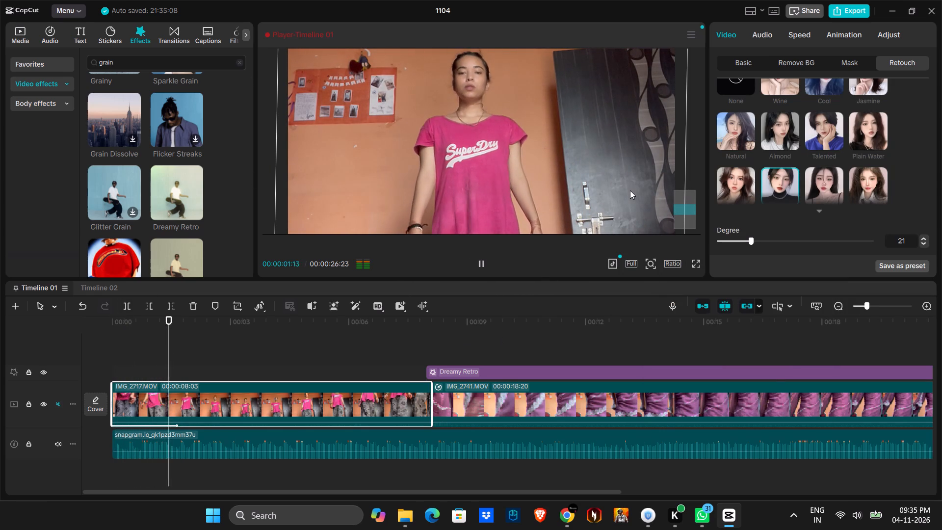
drag(688, 212, 685, 203)
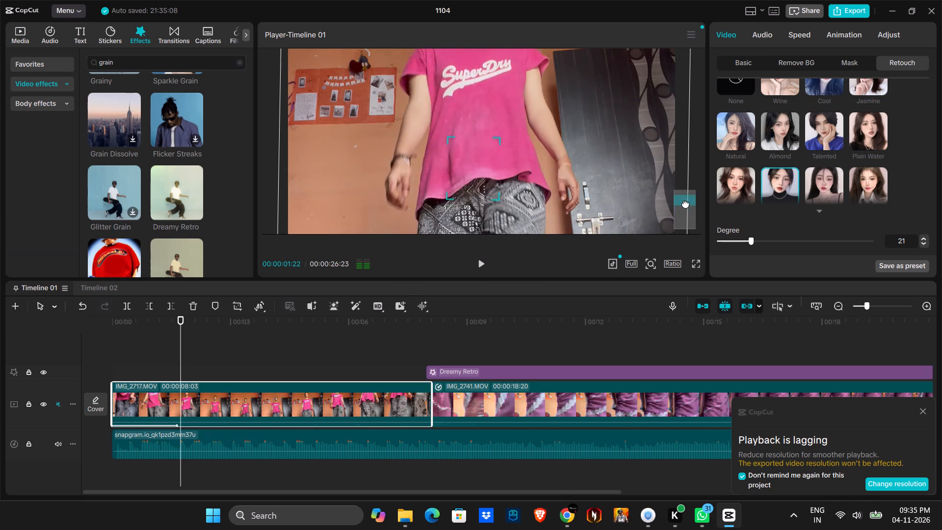
drag(685, 203, 684, 208)
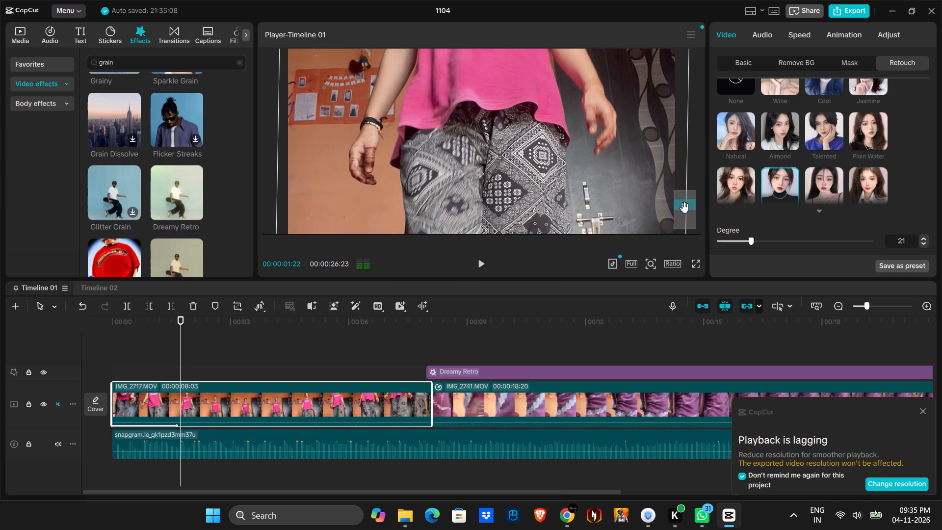
key(space)
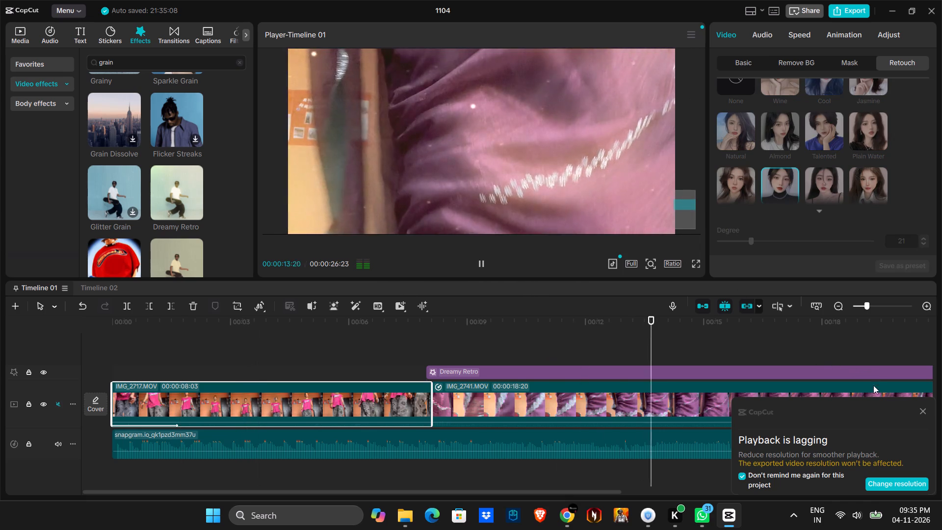
click(925, 409)
key(space)
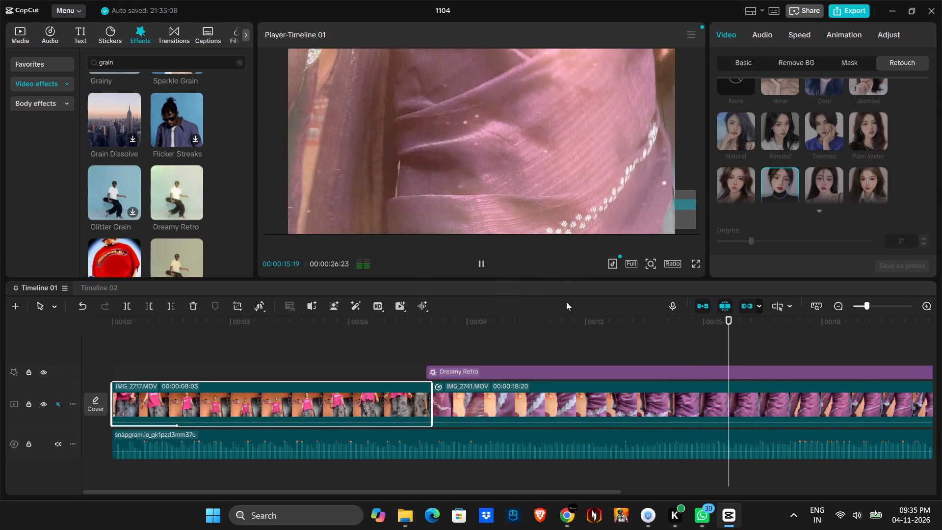
click(482, 266)
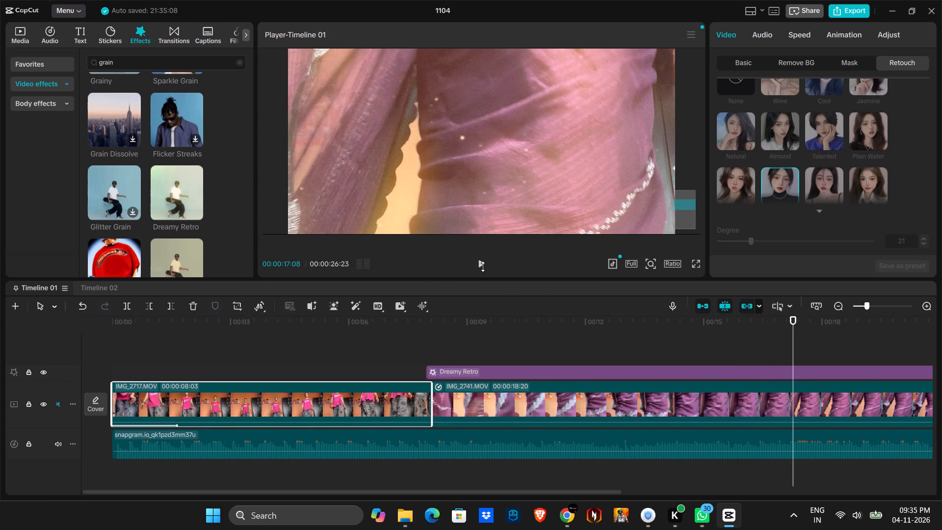
Open the preview's playback quality options.
click(634, 265)
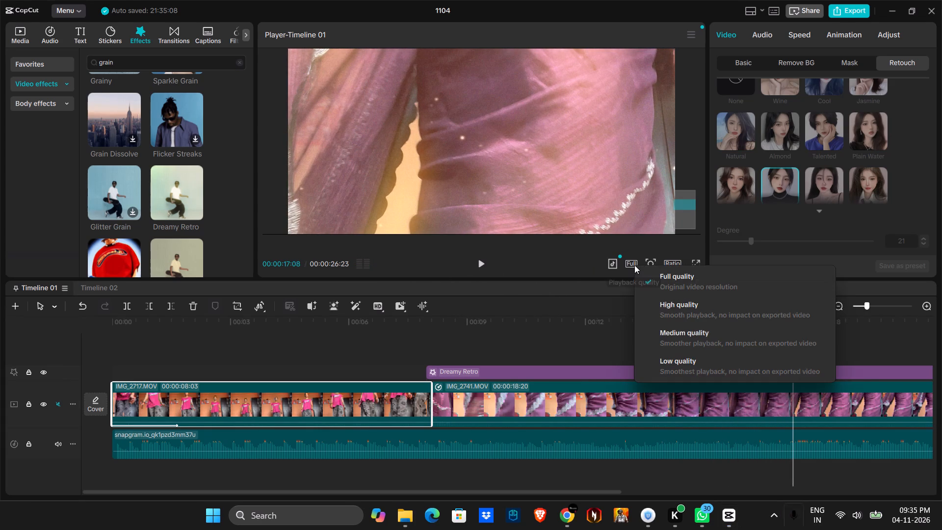
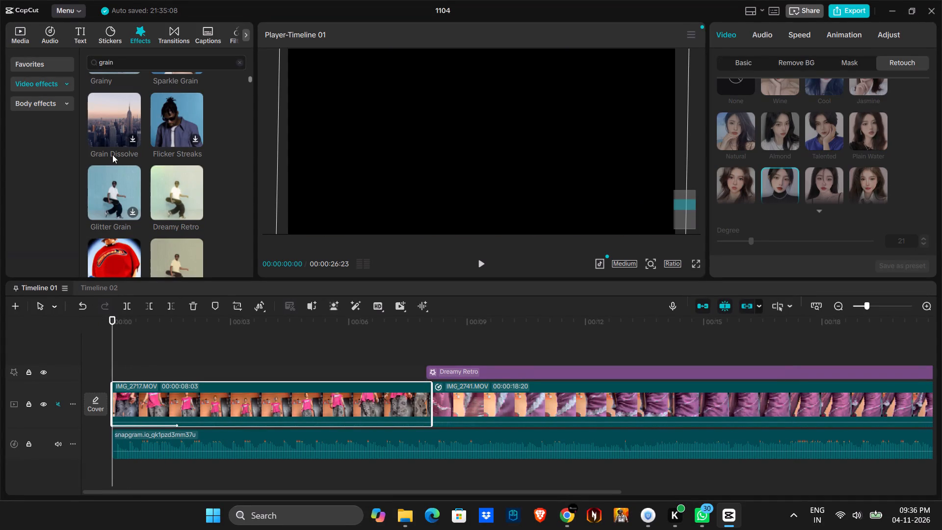
Undo the last makeup Degree change on IMG_2717.MOV.
key(ctrl+z)
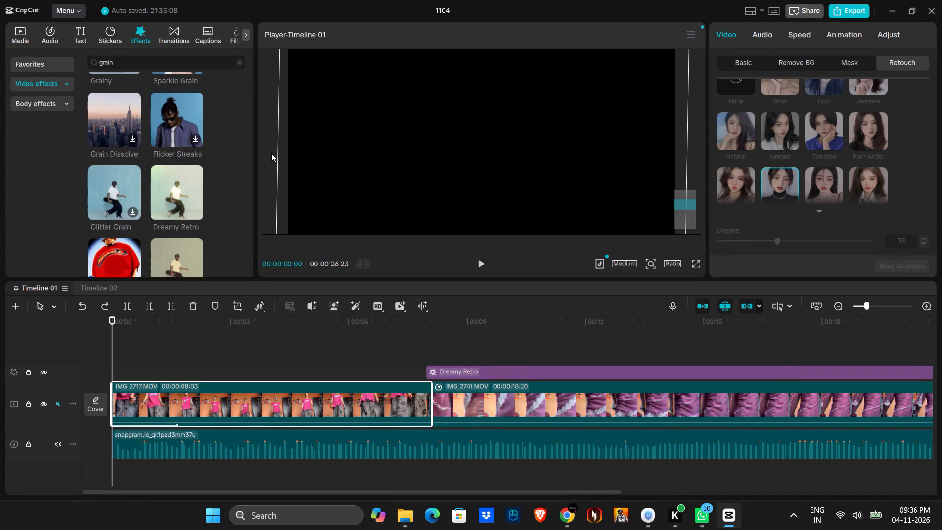
Play the edit from the start into IMG_2741.MOV with the whole frame in view to check the retouched footage and the transition.
click(262, 153)
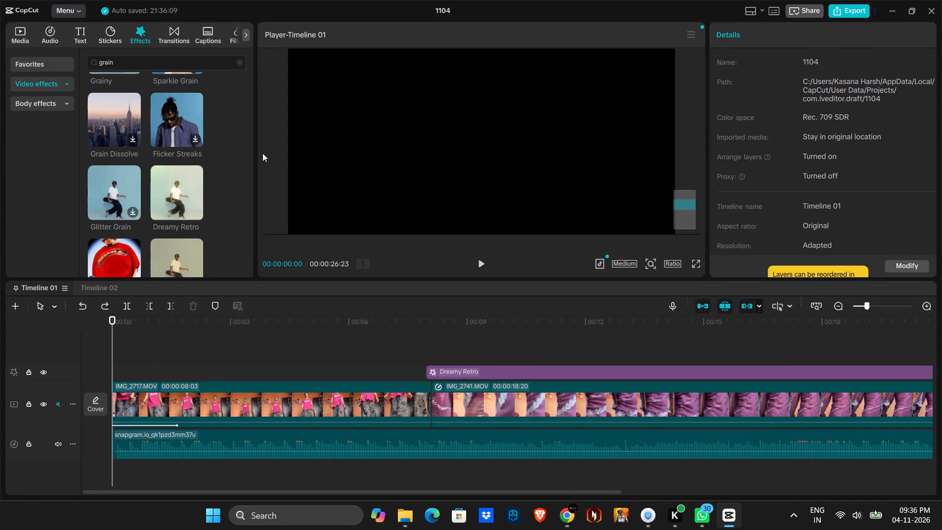
ctrl+scroll(262, 153, down, 3)
click(262, 153)
ctrl+scroll(262, 153, down, 13)
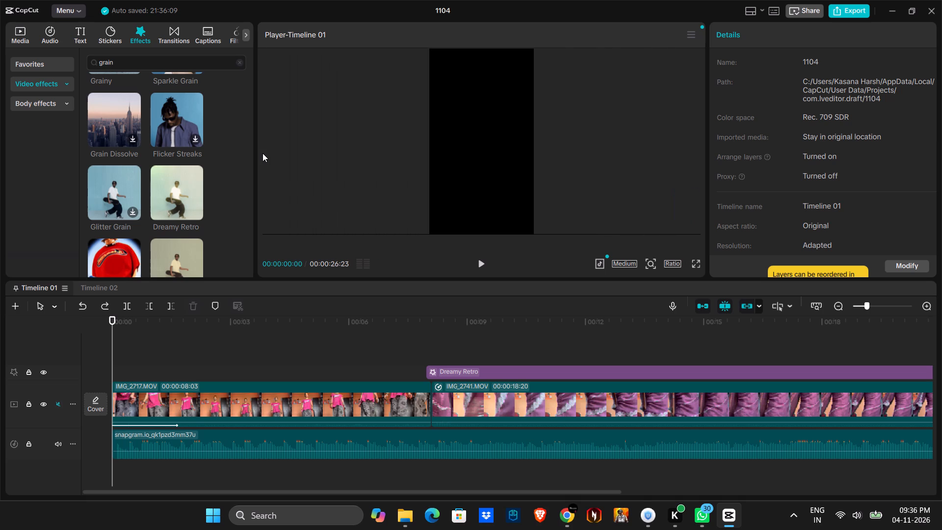
ctrl+scroll(262, 153, down, 1)
key(space)
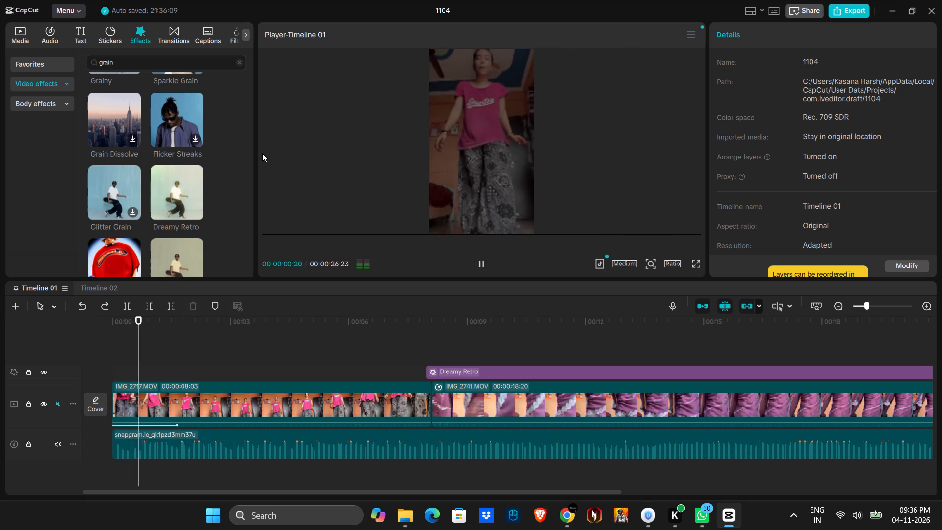
click(483, 120)
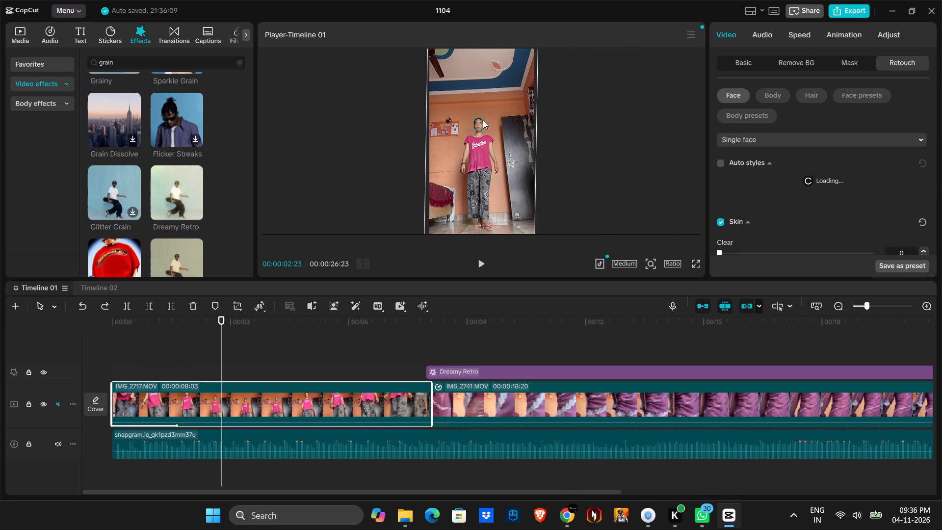
key(space)
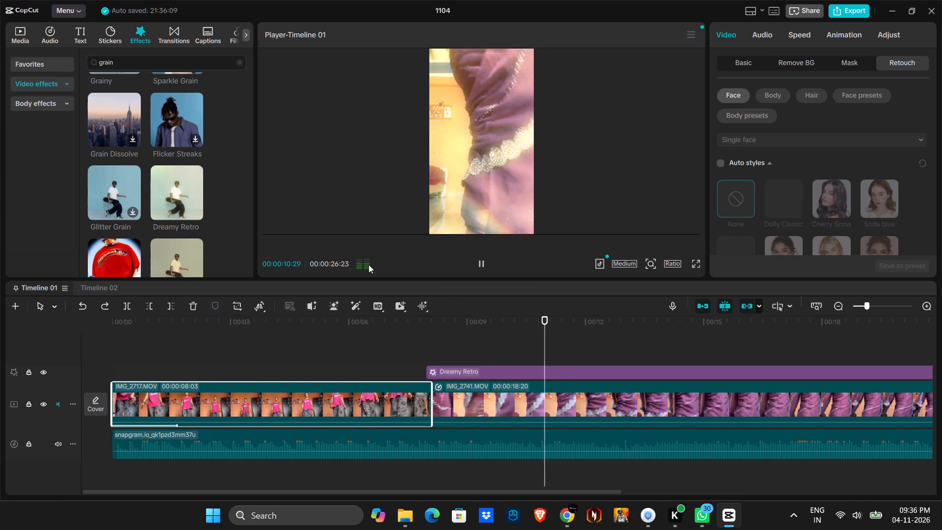
Replay the edit from 00:00:00:27, then scrub through IMG_2741.MOV and review the ending up to the final fade.
click(148, 318)
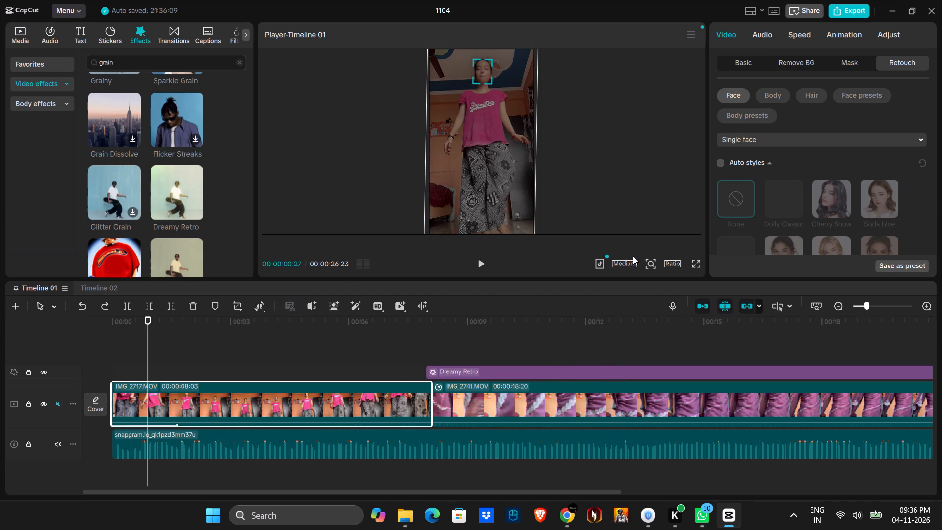
scroll(740, 159, down, 3)
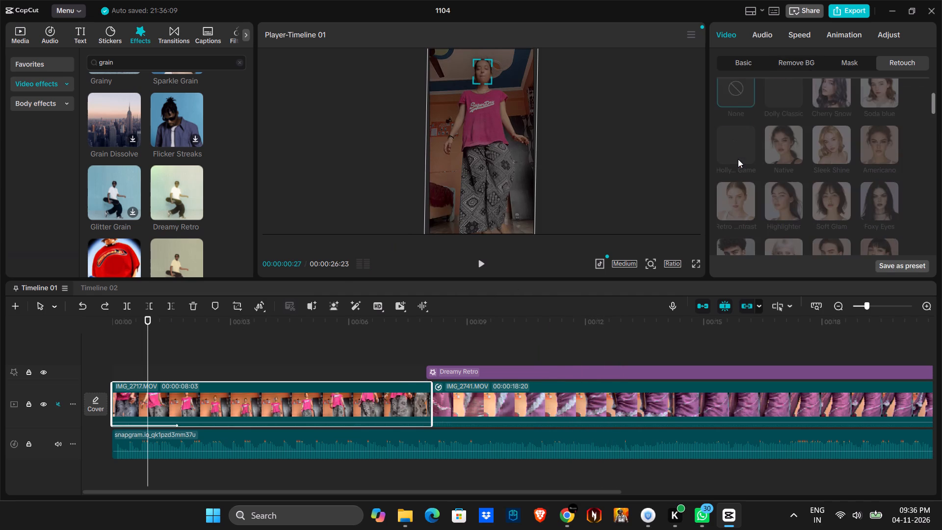
scroll(738, 159, down, 2)
key(space)
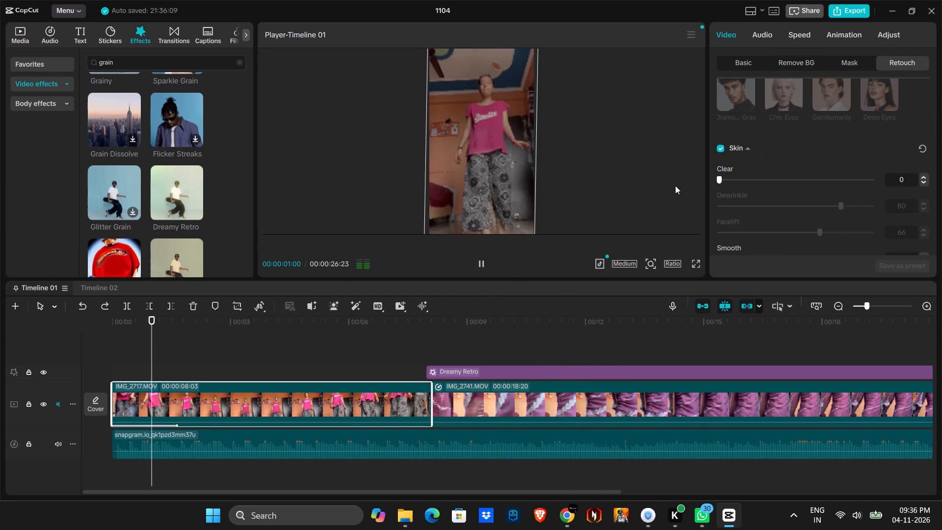
key(space)
key(space)
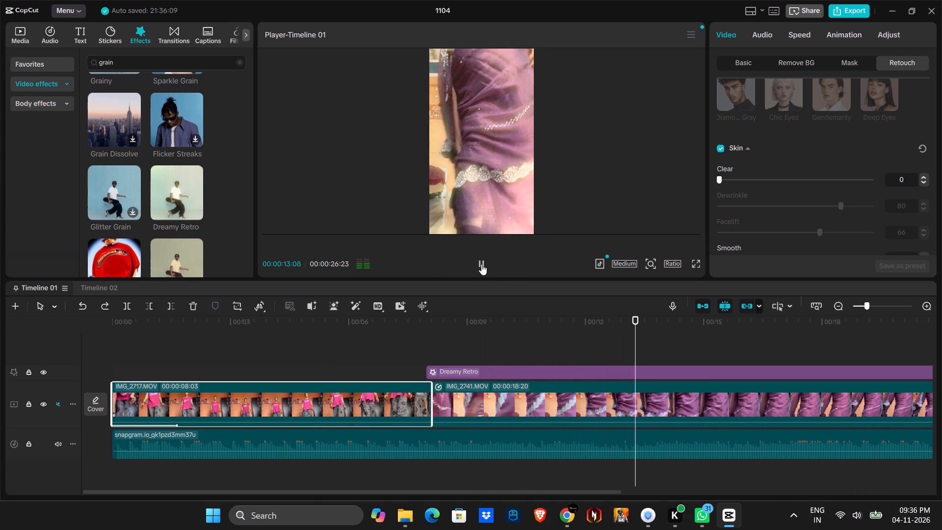
drag(685, 320, 941, 346)
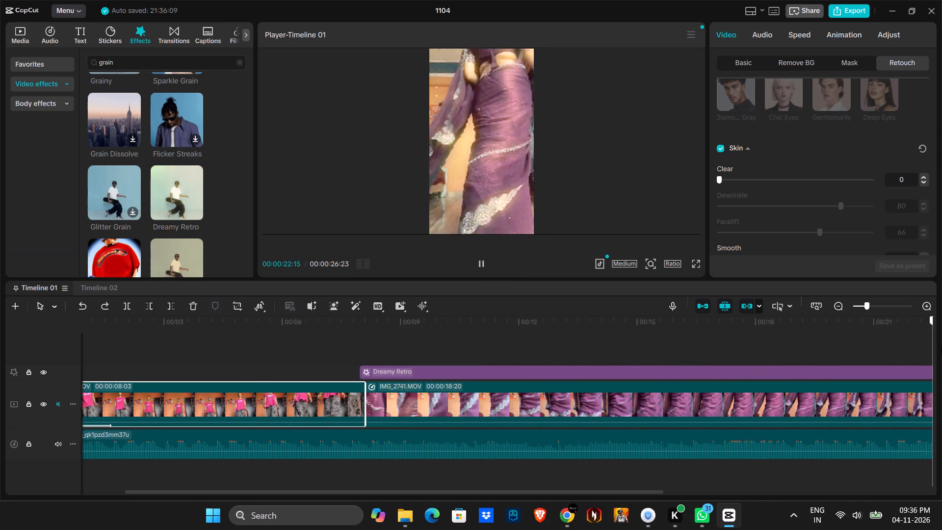
drag(941, 346, 549, 318)
key(space)
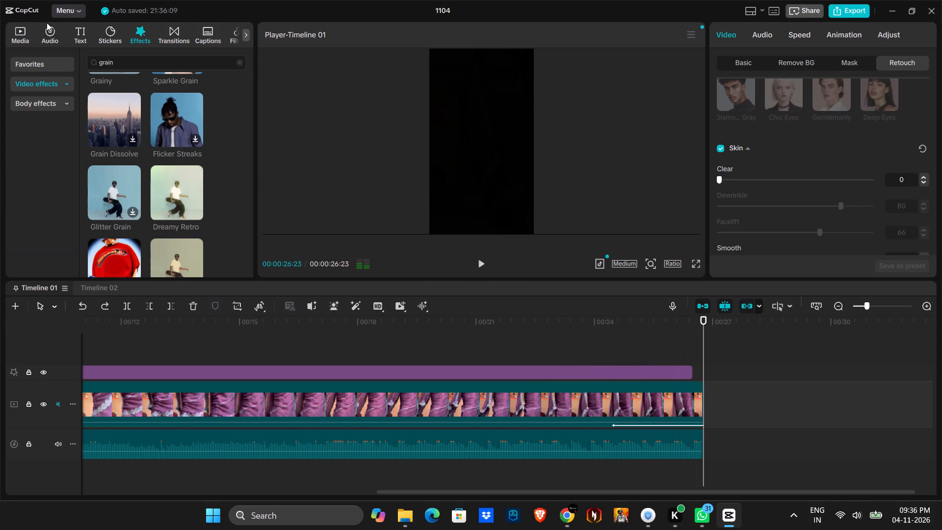
Export Timeline 01 as video 1104 with the resolution set to 1080P.
click(843, 8)
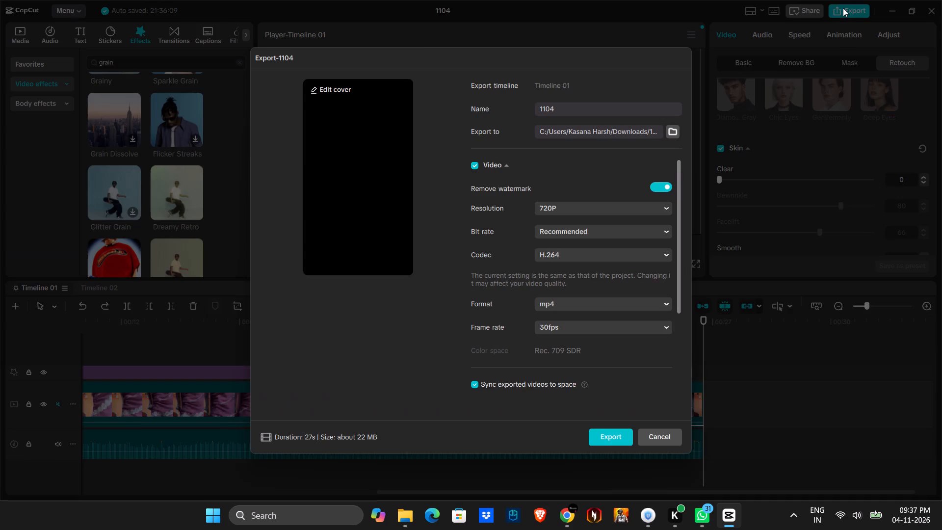
click(583, 212)
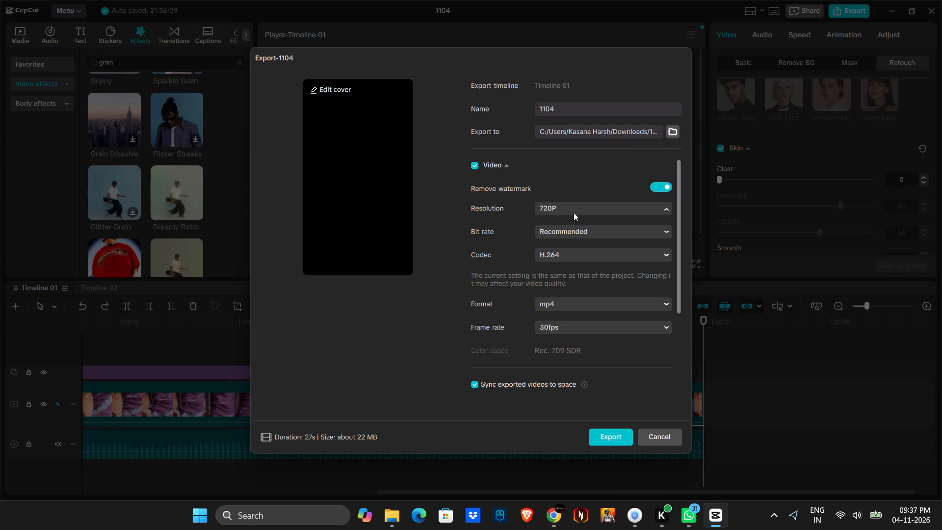
click(567, 268)
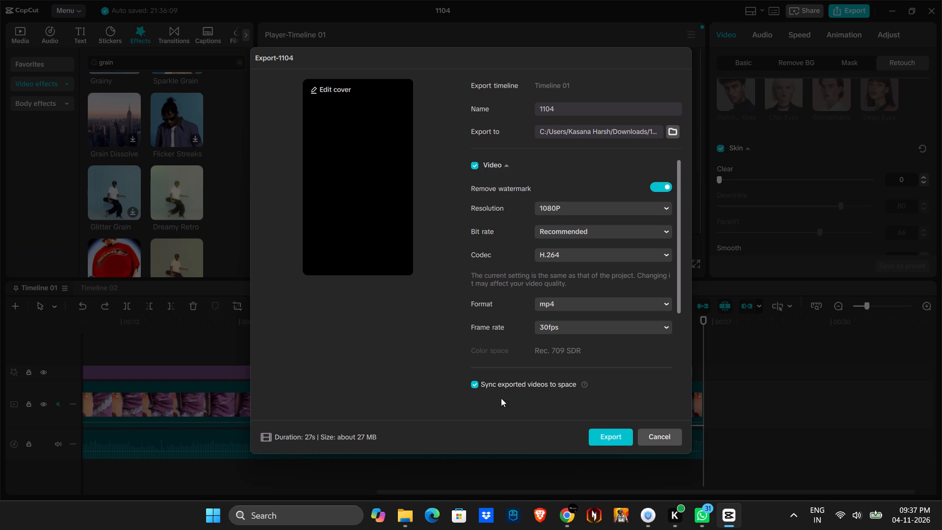
click(608, 443)
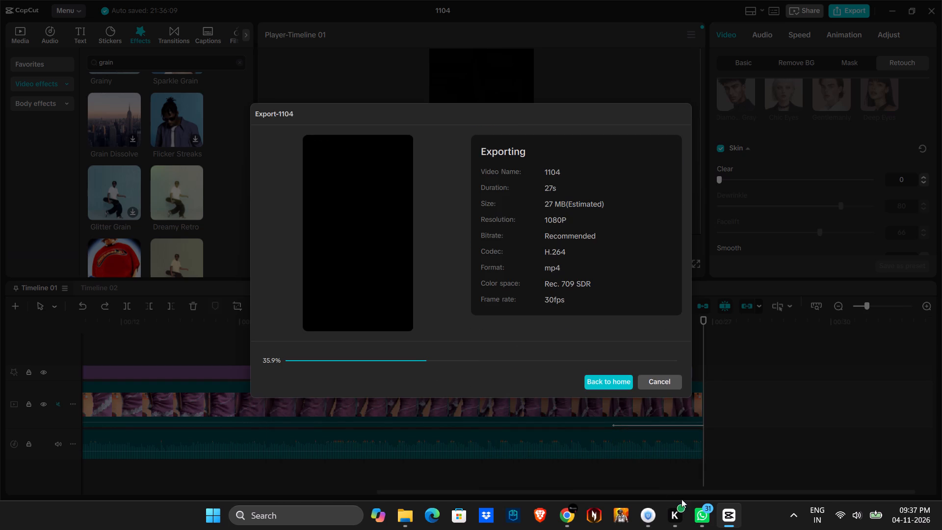
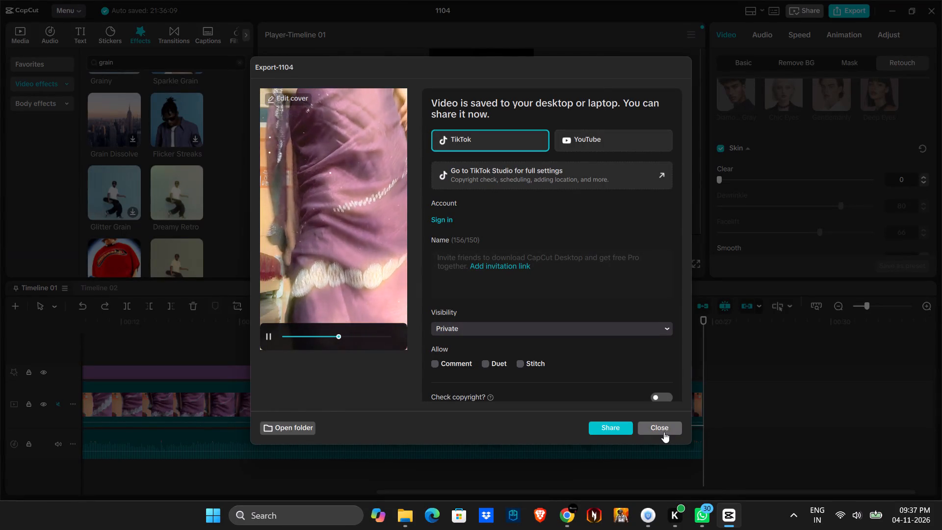
Dismiss the finished export of 1104 without sharing it to TikTok or YouTube.
click(657, 432)
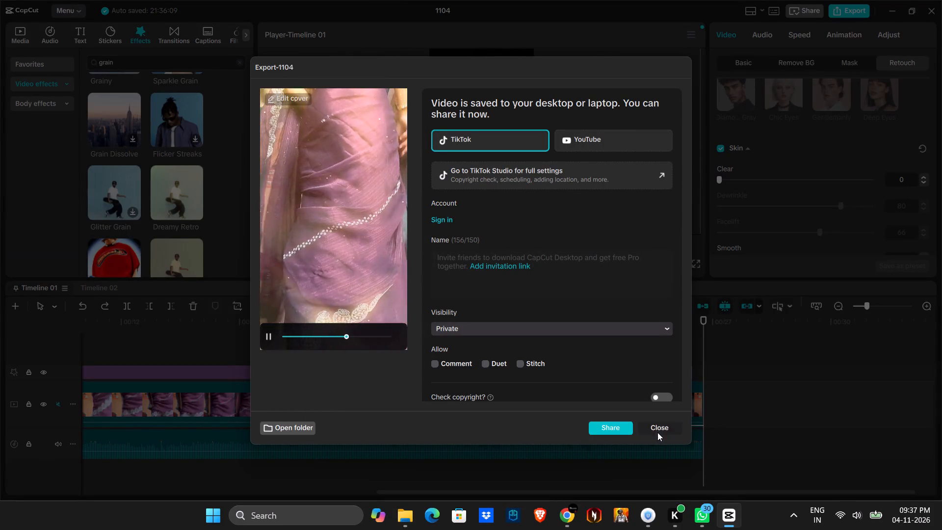
Switch to File Explorer to check the Downloads folder for the exported 1104 video, and return to the CapCut timeline.
click(403, 521)
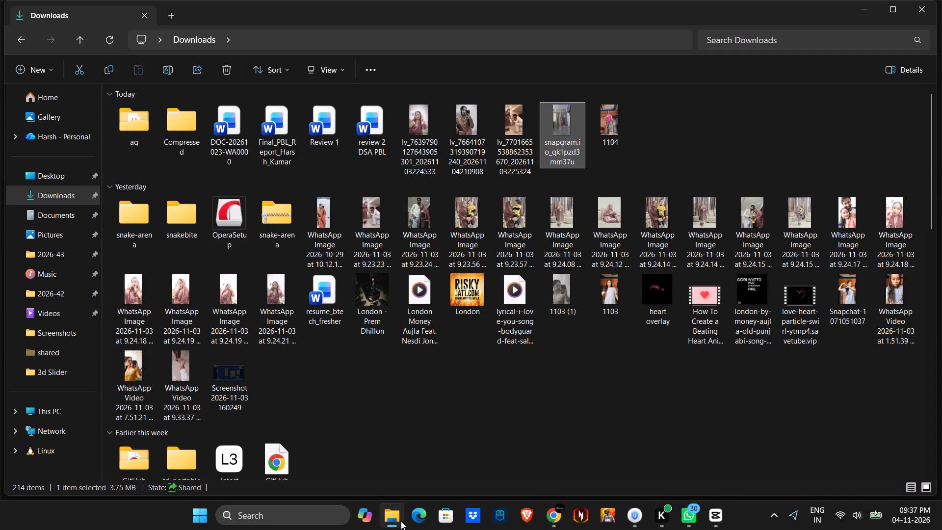
click(391, 521)
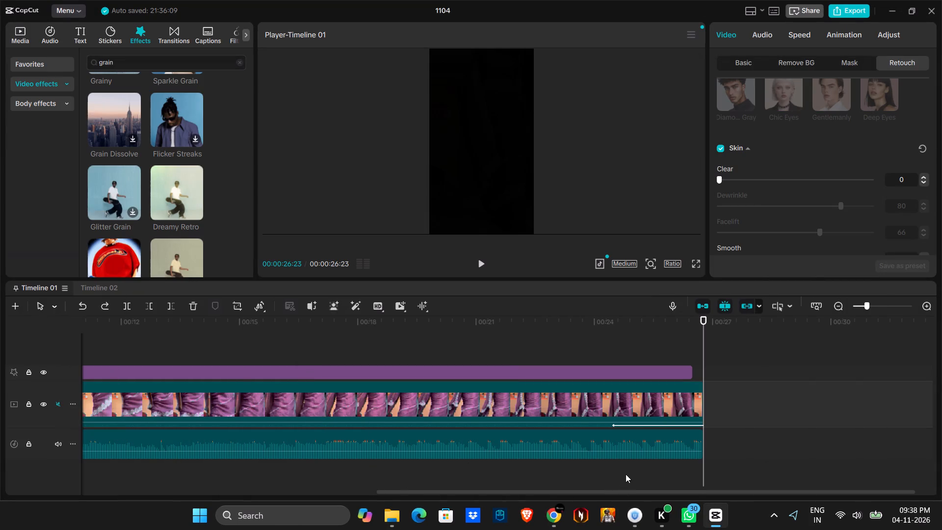